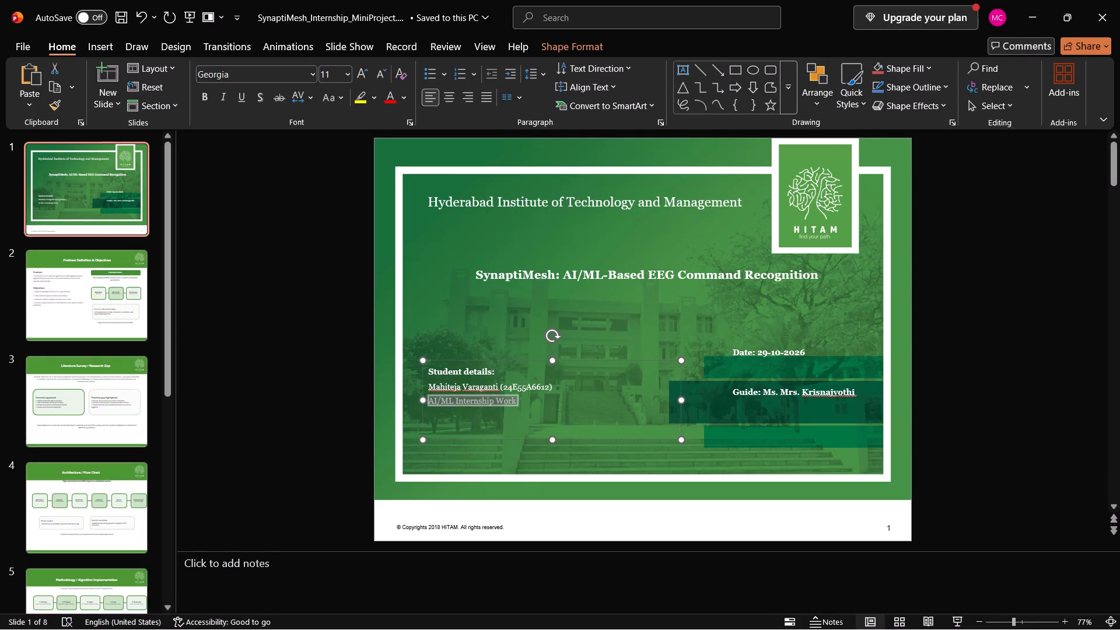
Delete the "AI/ML Internship Work" line from the student details on the title slide.
key("BackSpace")
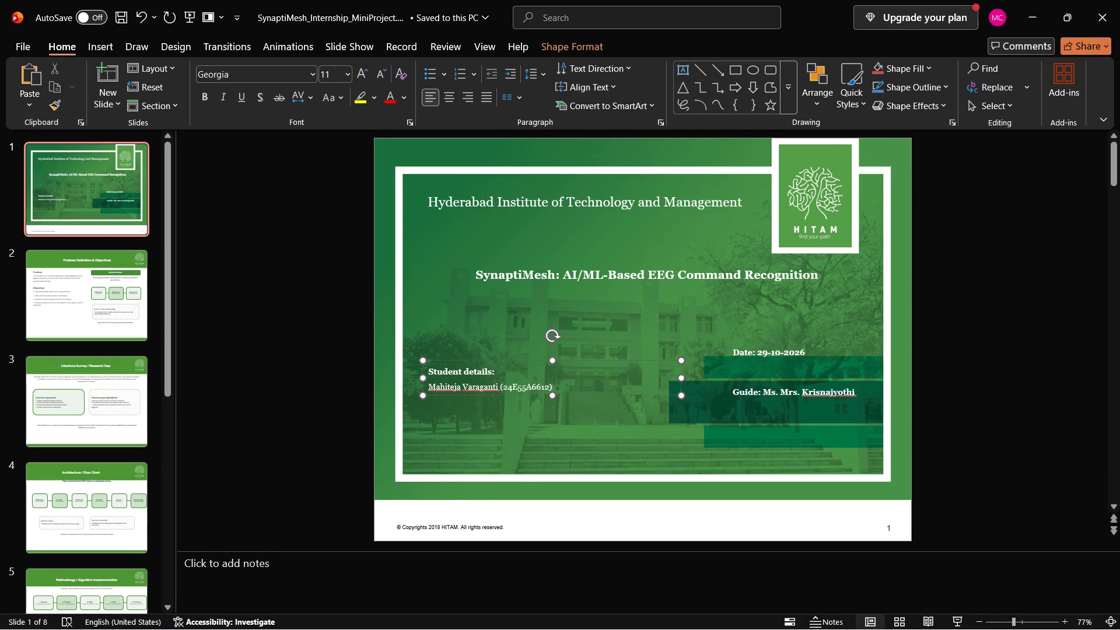
Move the student's roll number onto its own line beneath the student's name.
left_click(501, 386)
key("Return")
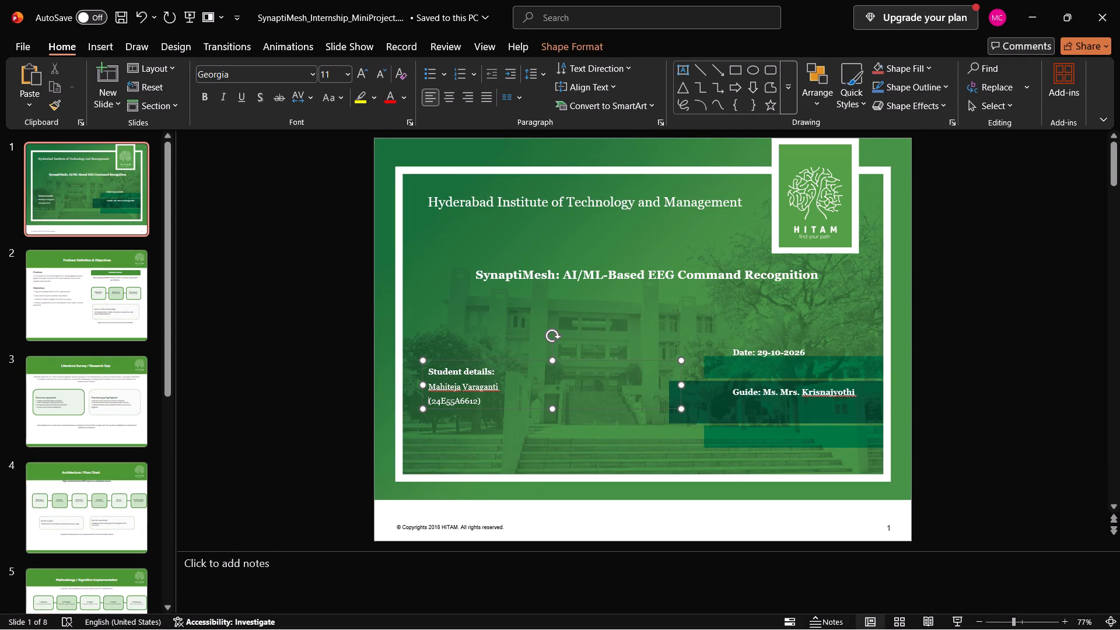
left_click(646, 262)
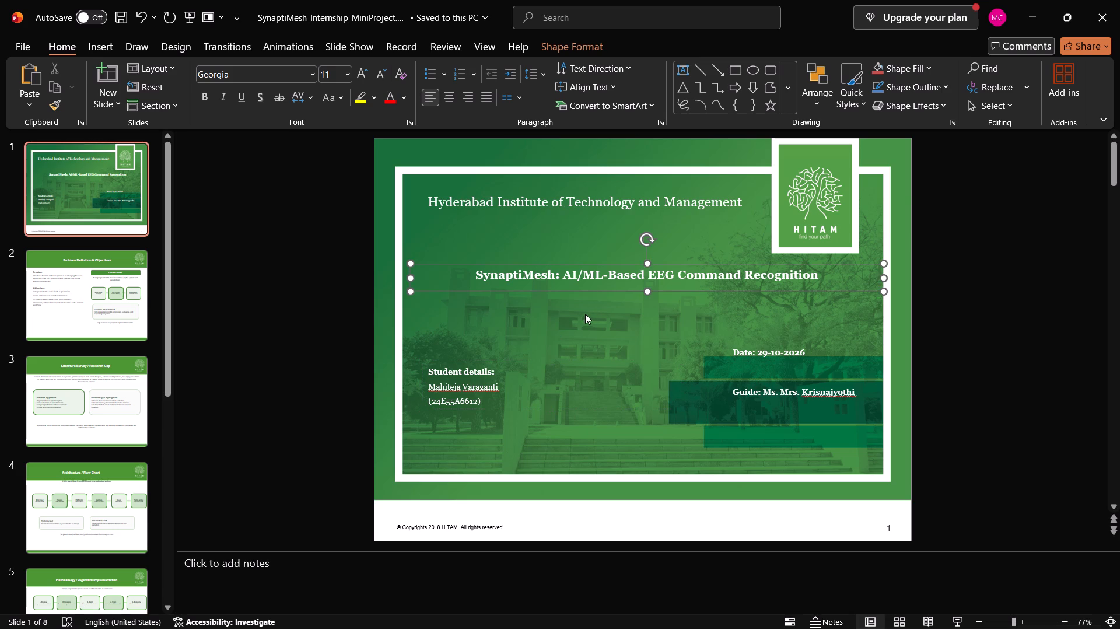
left_click(584, 315)
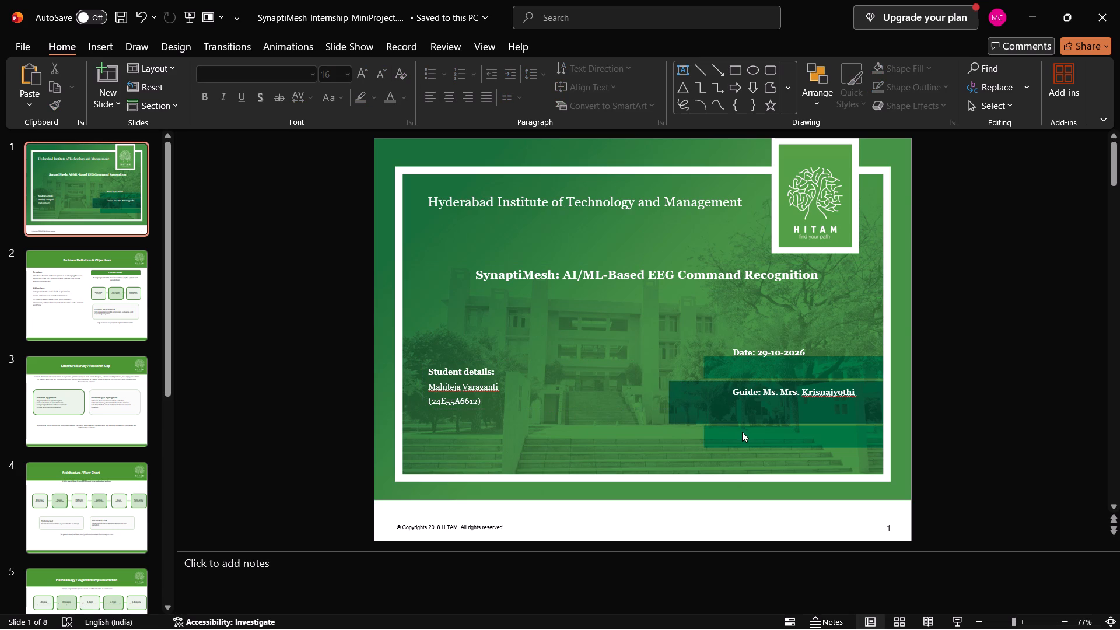
Change the day in the title slide's date line to 30.
left_click(765, 350)
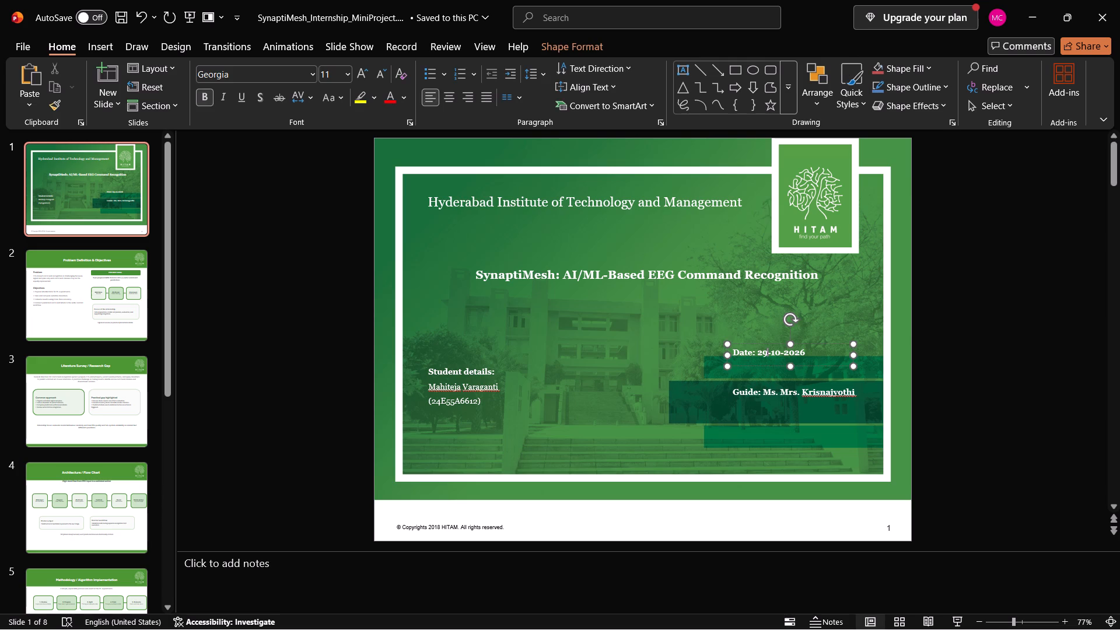
left_click(765, 350)
key("BackSpace")
key("BackSpace")
type("30")
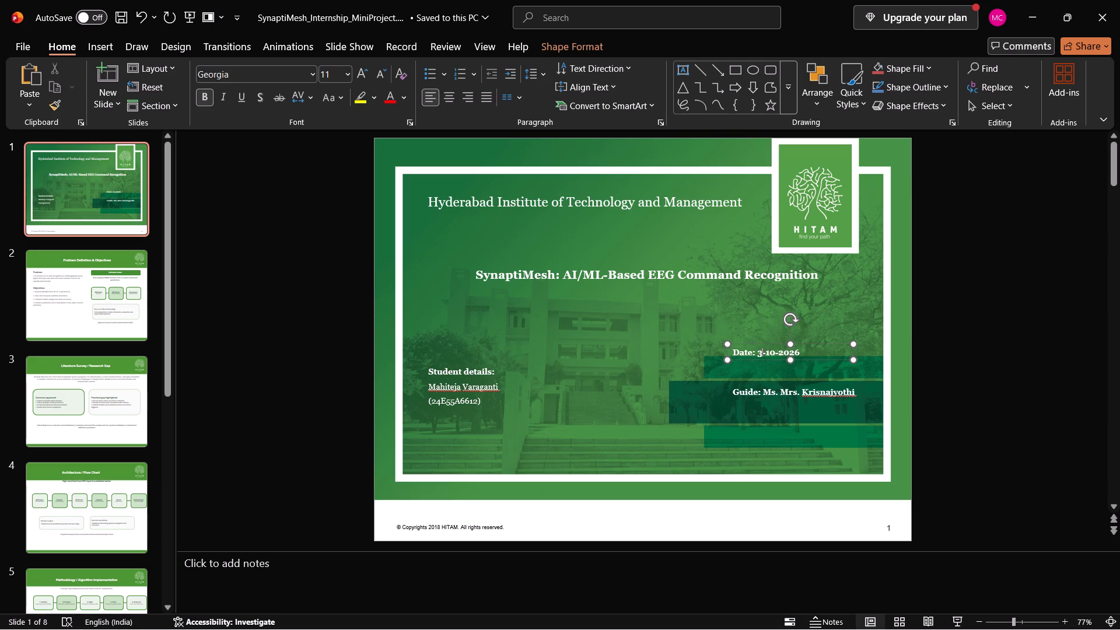
left_click(718, 310)
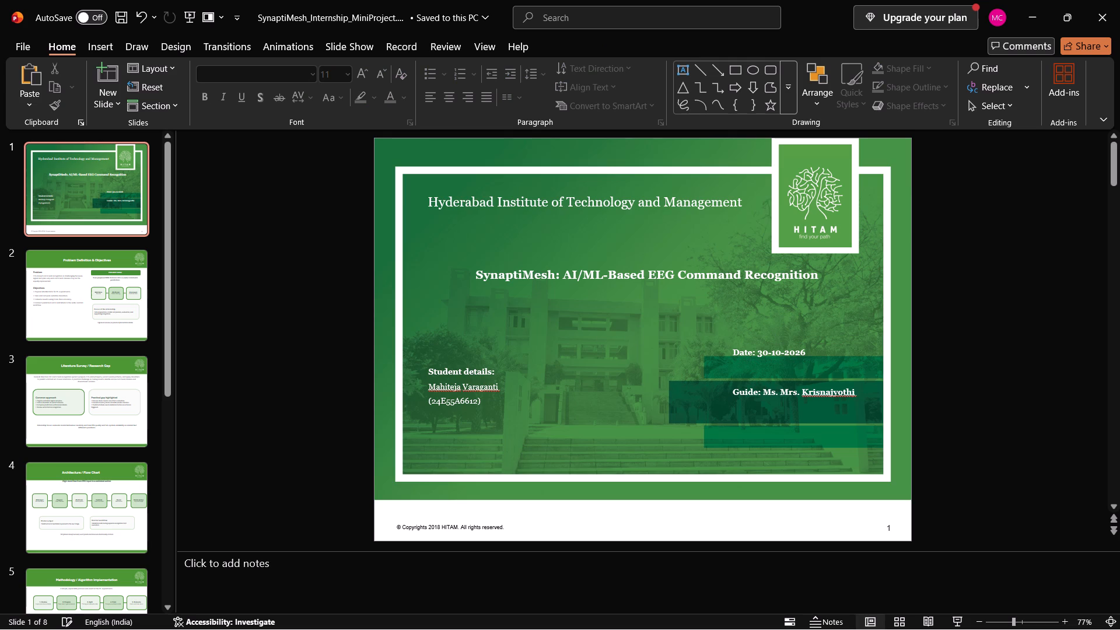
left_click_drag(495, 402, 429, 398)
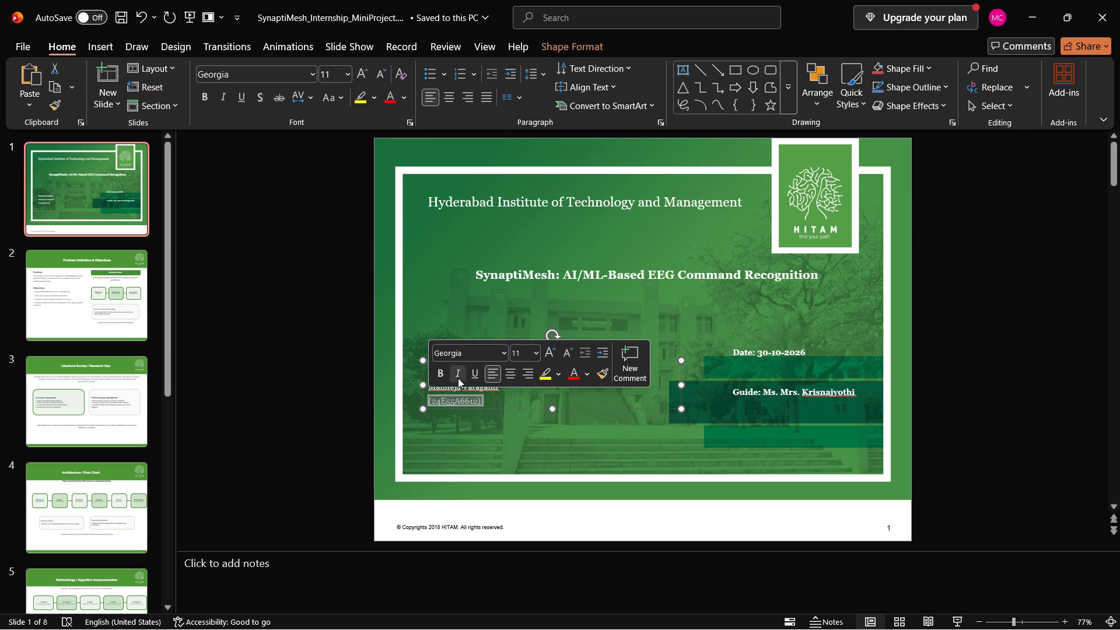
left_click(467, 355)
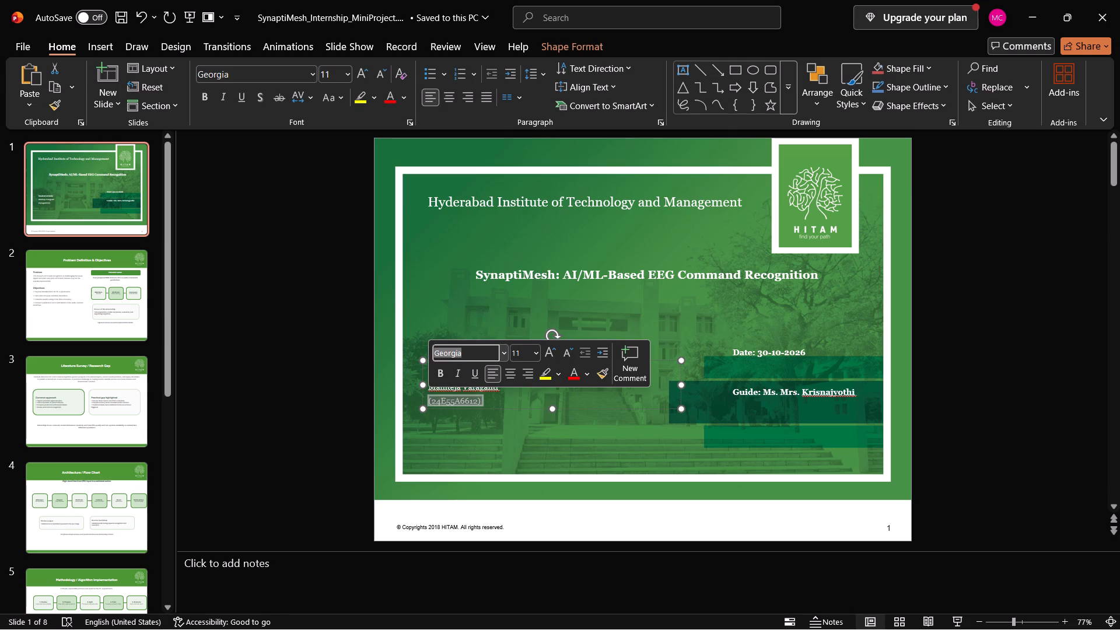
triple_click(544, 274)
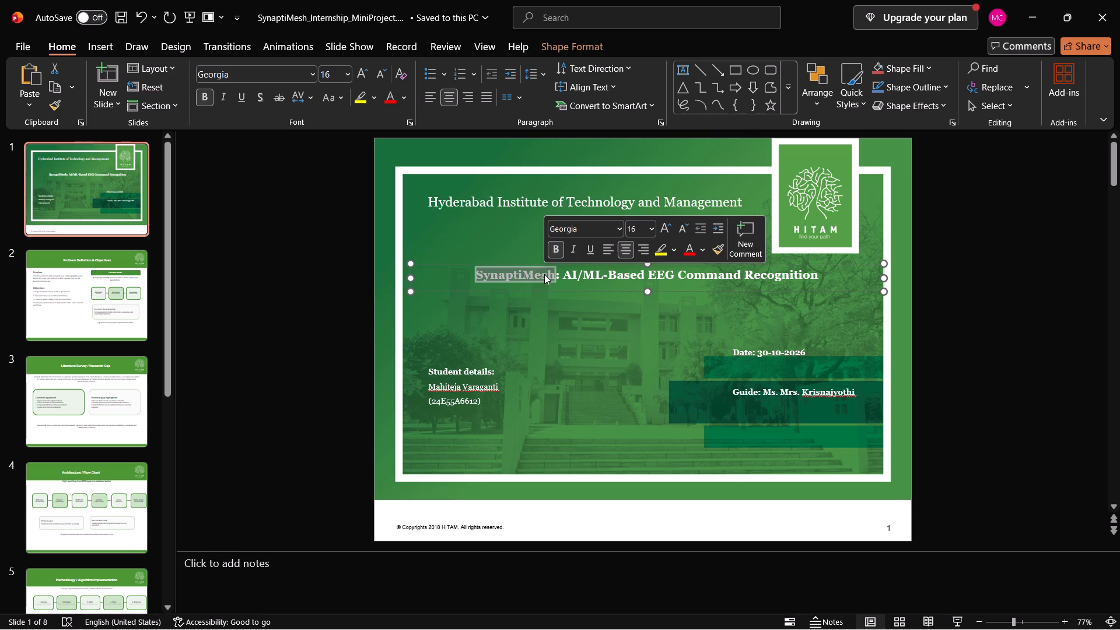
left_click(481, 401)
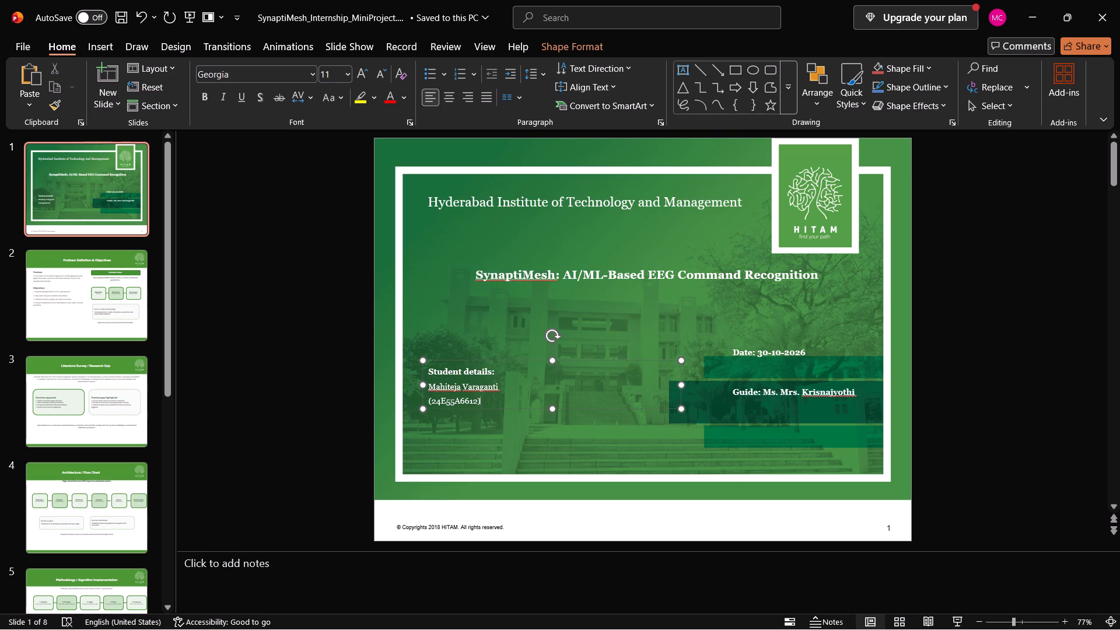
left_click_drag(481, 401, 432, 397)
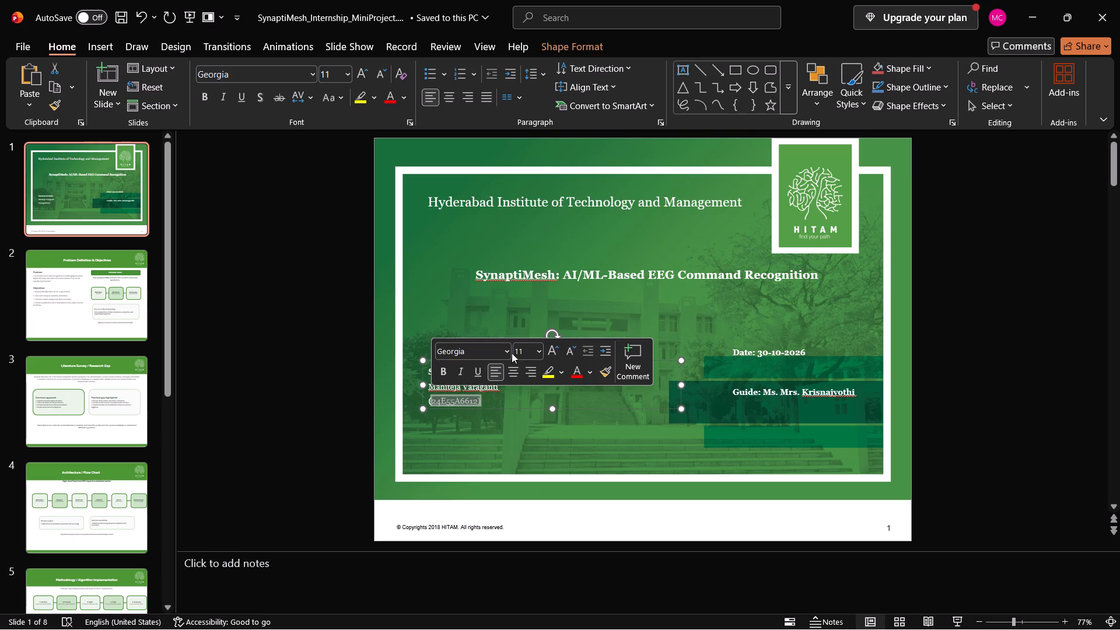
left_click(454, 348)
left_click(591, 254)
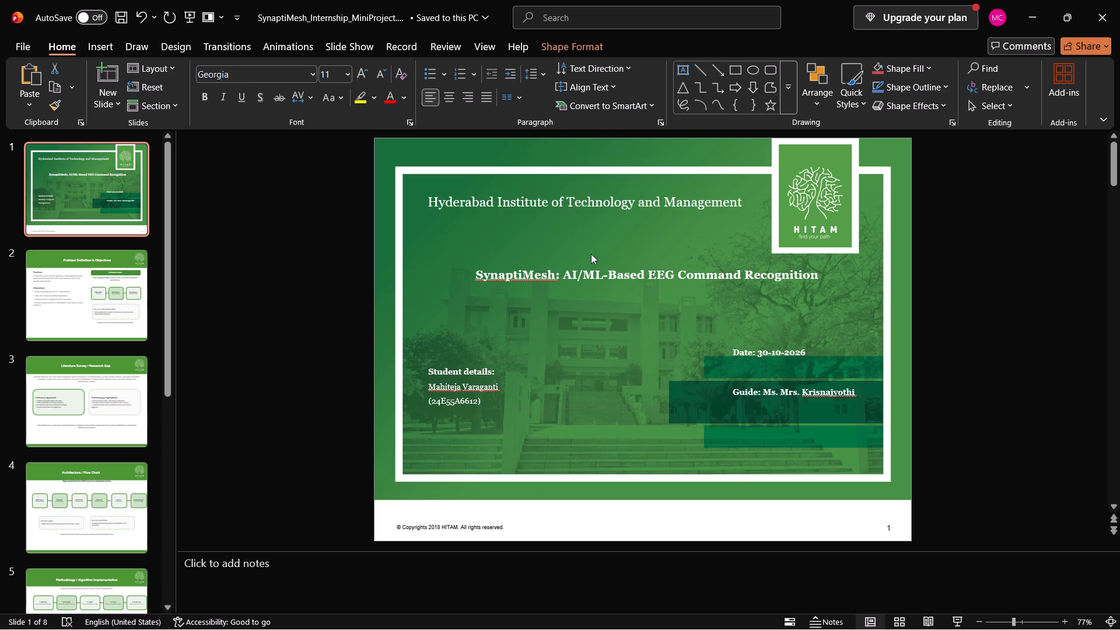
Change the font of all text boxes on the title slide to Times New Roman.
key("ctrl+a")
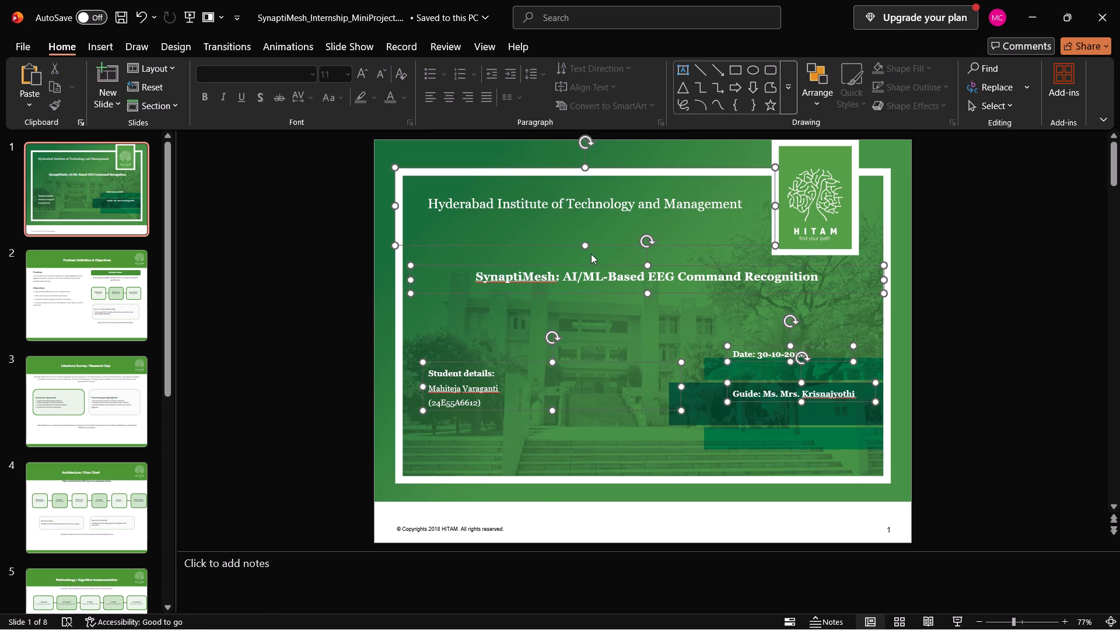
key("ctrl+a")
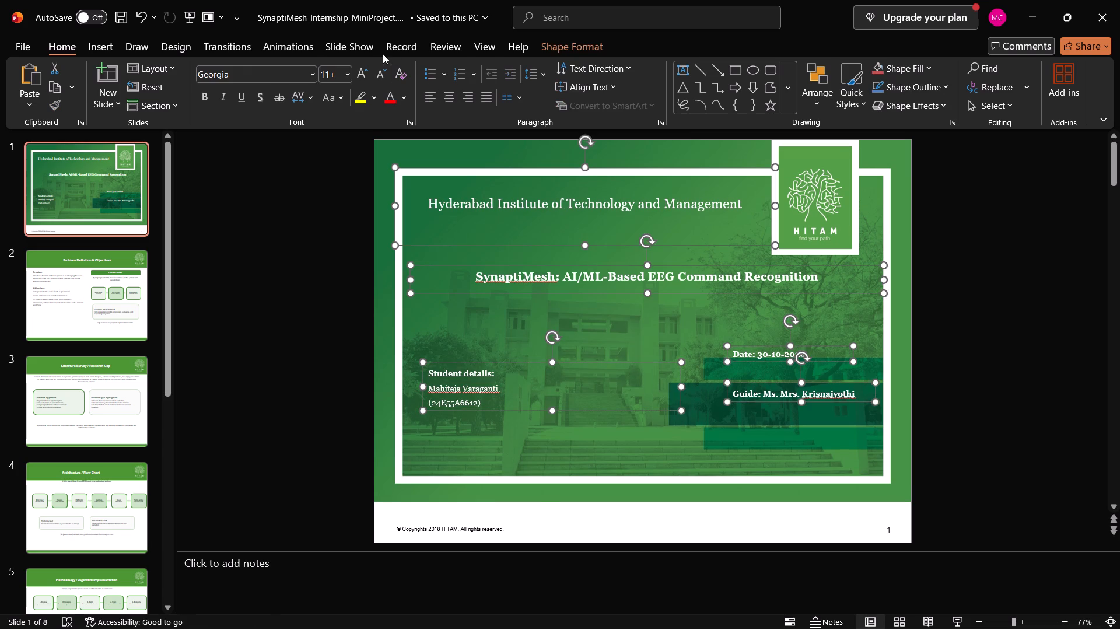
left_click(272, 66)
left_click(272, 75)
key("t")
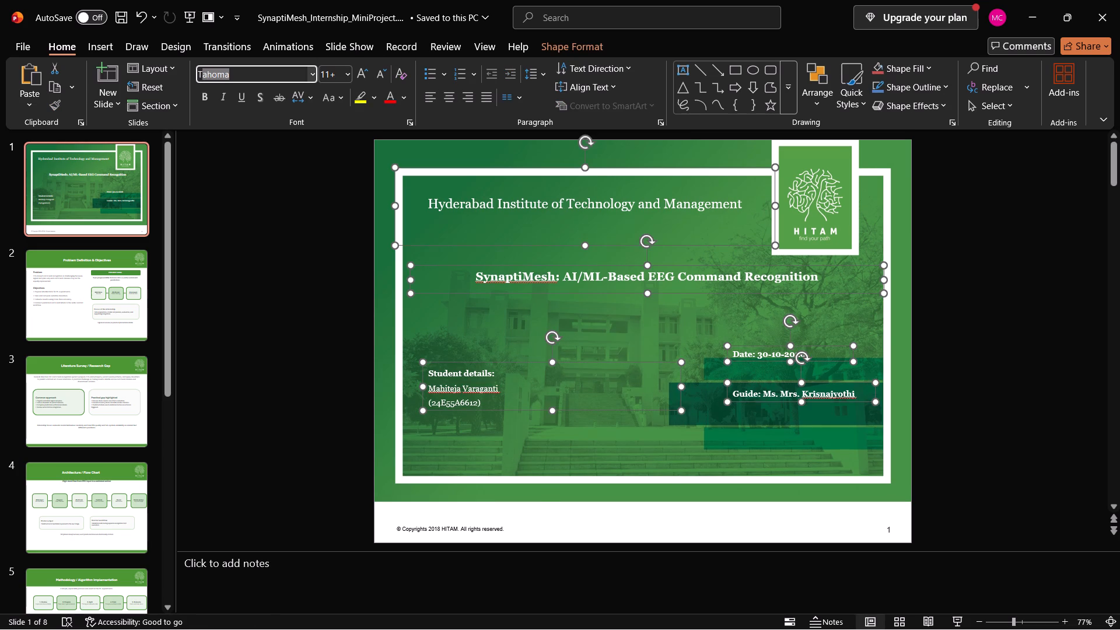
type("im")
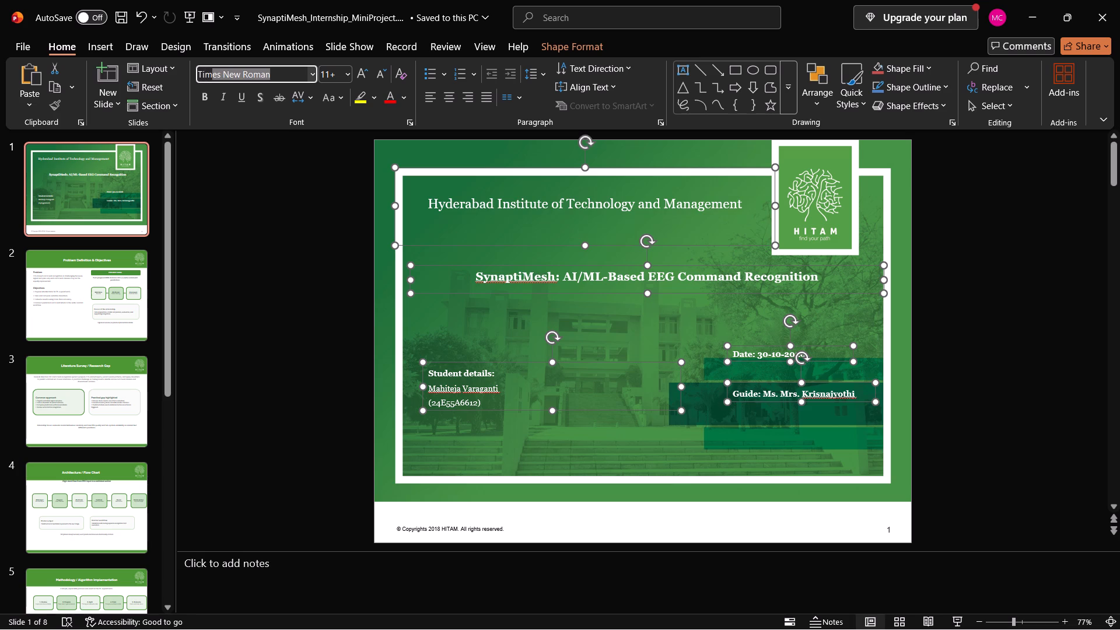
key("Return")
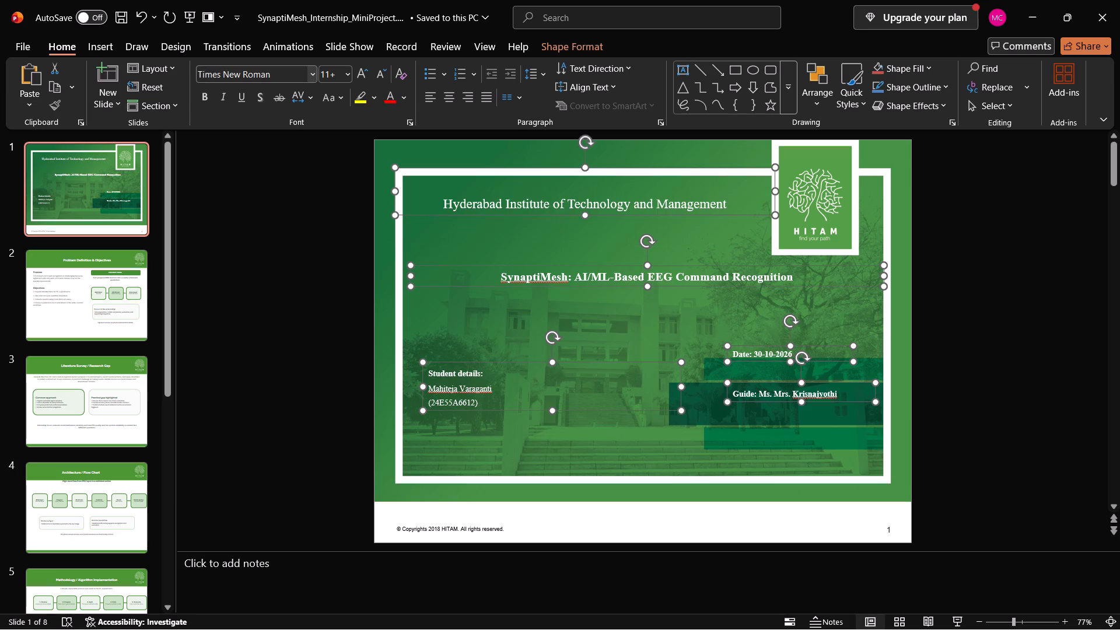
left_click(343, 309)
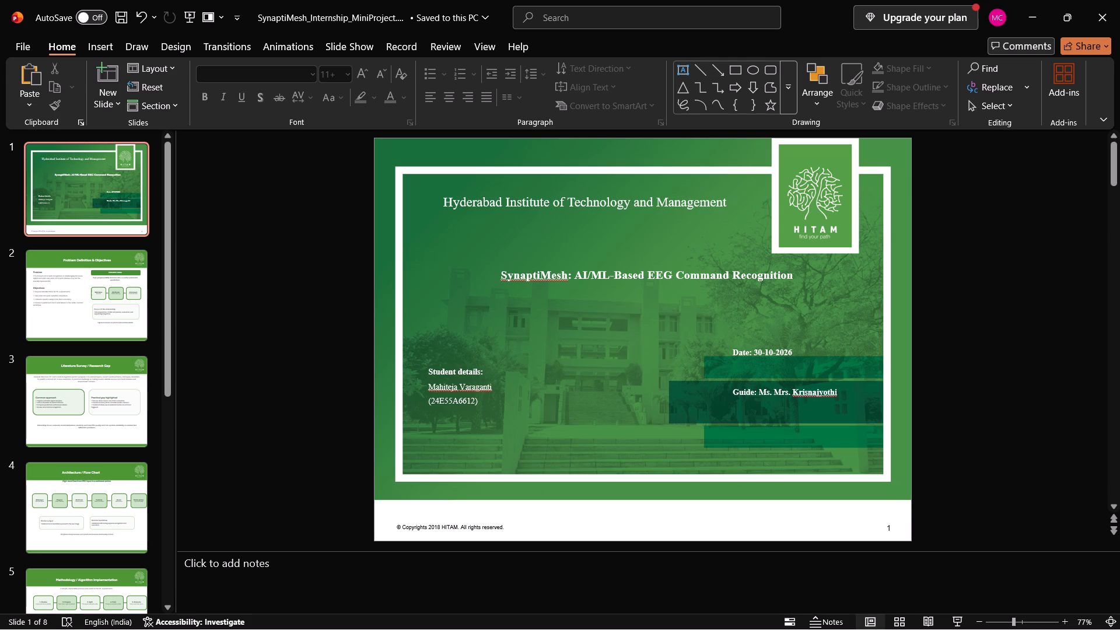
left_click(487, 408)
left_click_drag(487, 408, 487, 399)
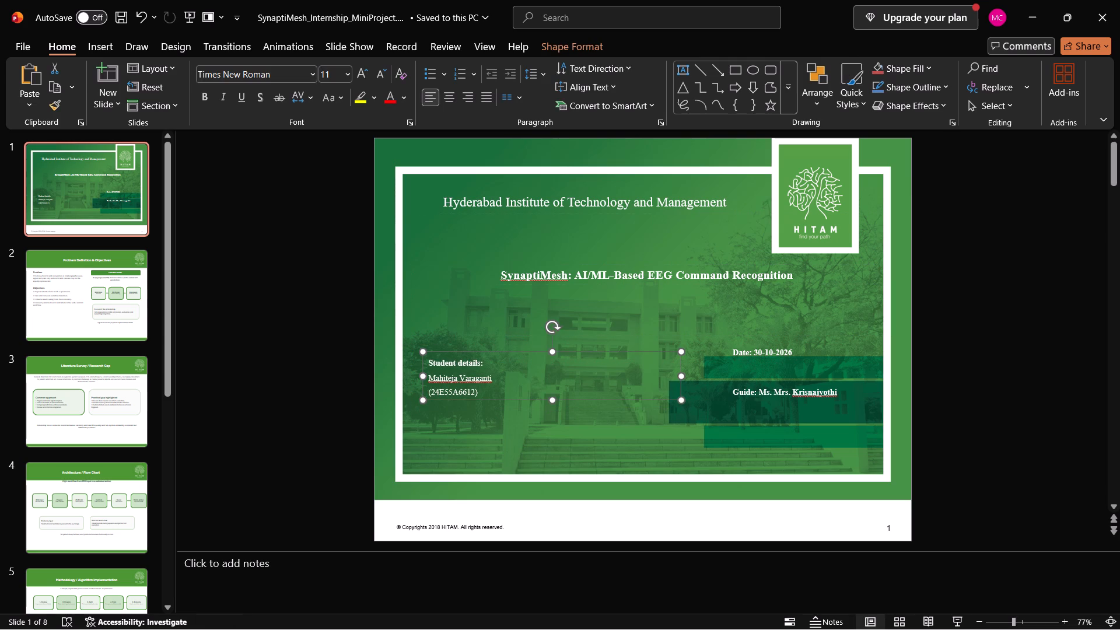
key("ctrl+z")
Set the font size of all three lines of the student details text box to 13.
triple_click(473, 403)
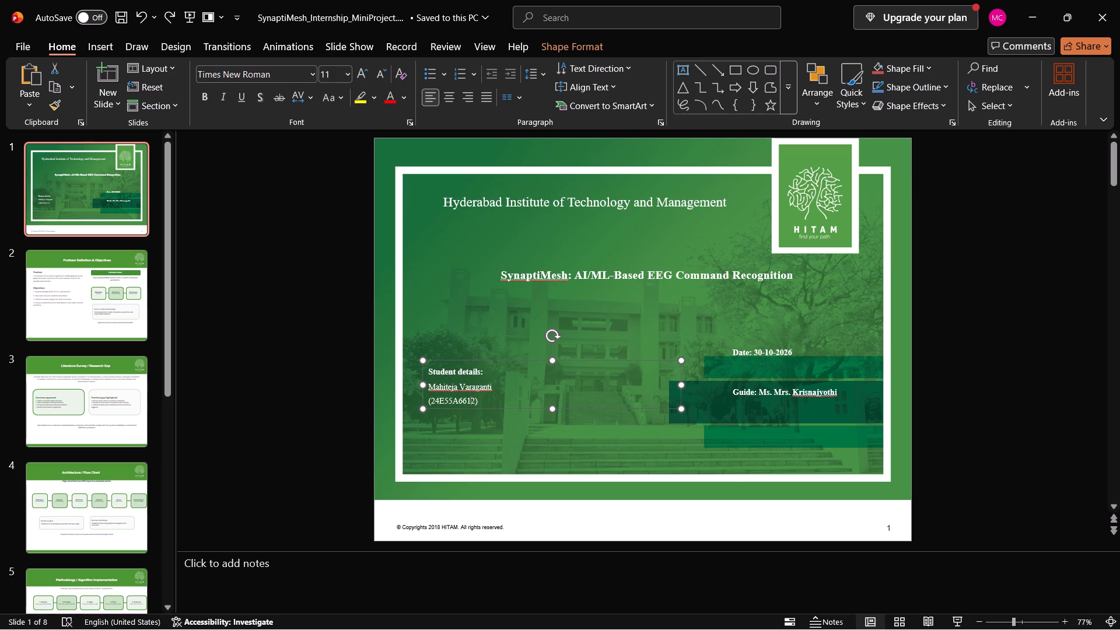
triple_click(473, 403)
left_click(473, 403)
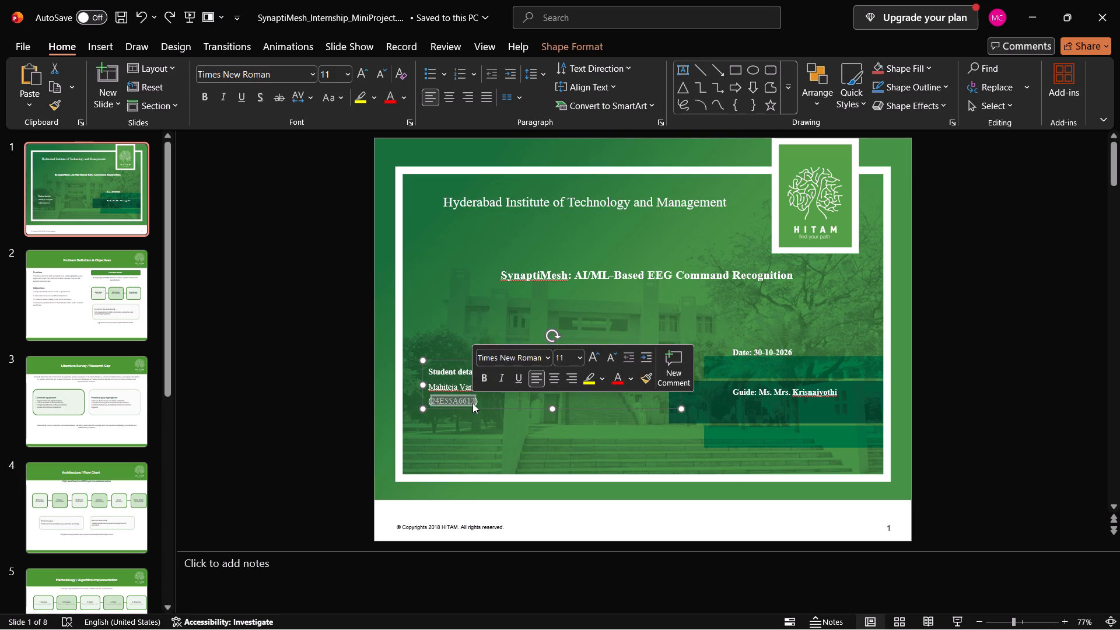
triple_click(473, 403)
left_click(477, 401)
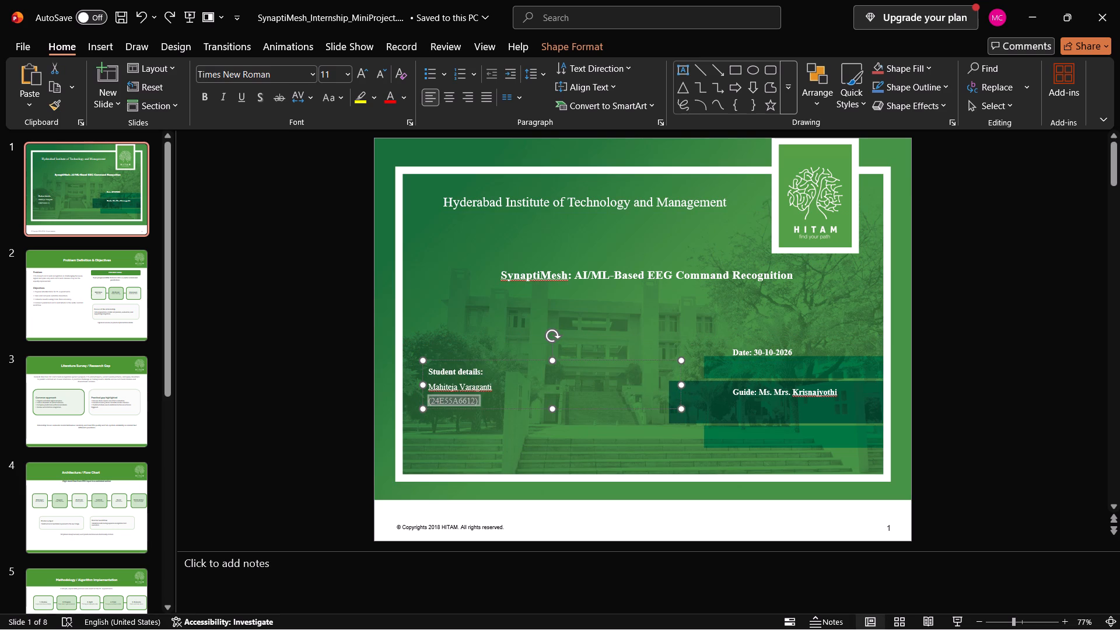
left_click_drag(479, 400, 429, 360)
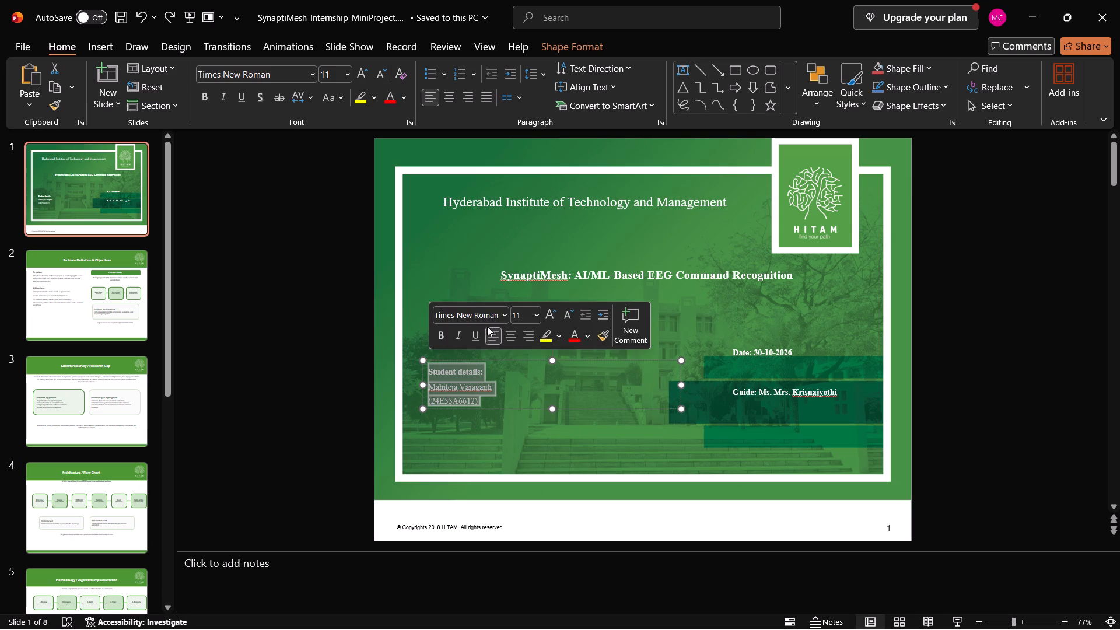
left_click(516, 314)
type("13")
key("Return")
left_click(592, 392)
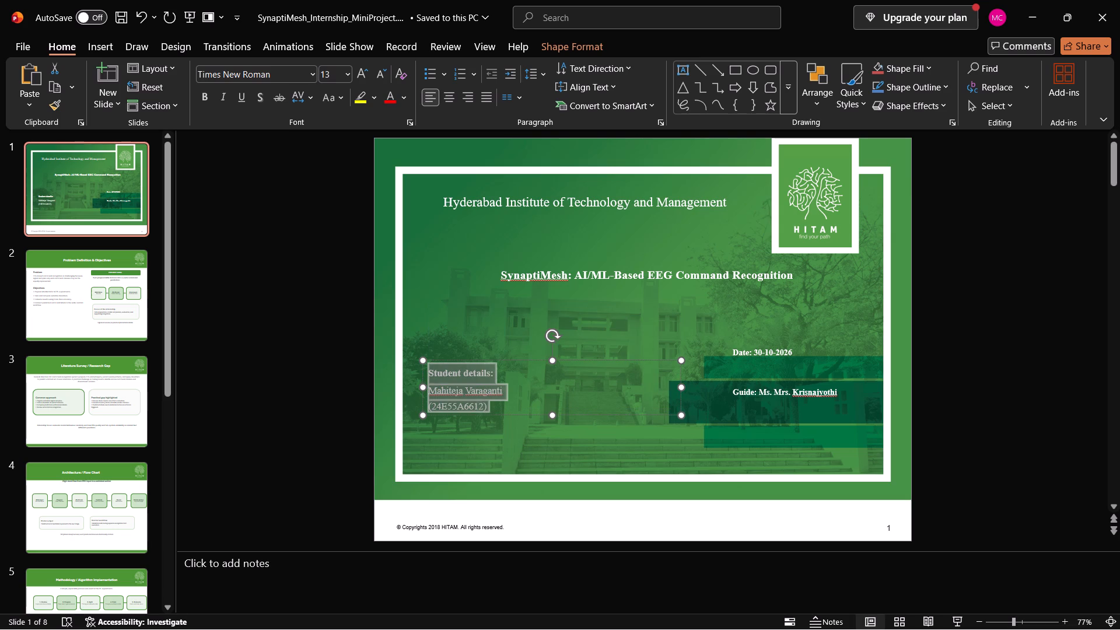
left_click(659, 326)
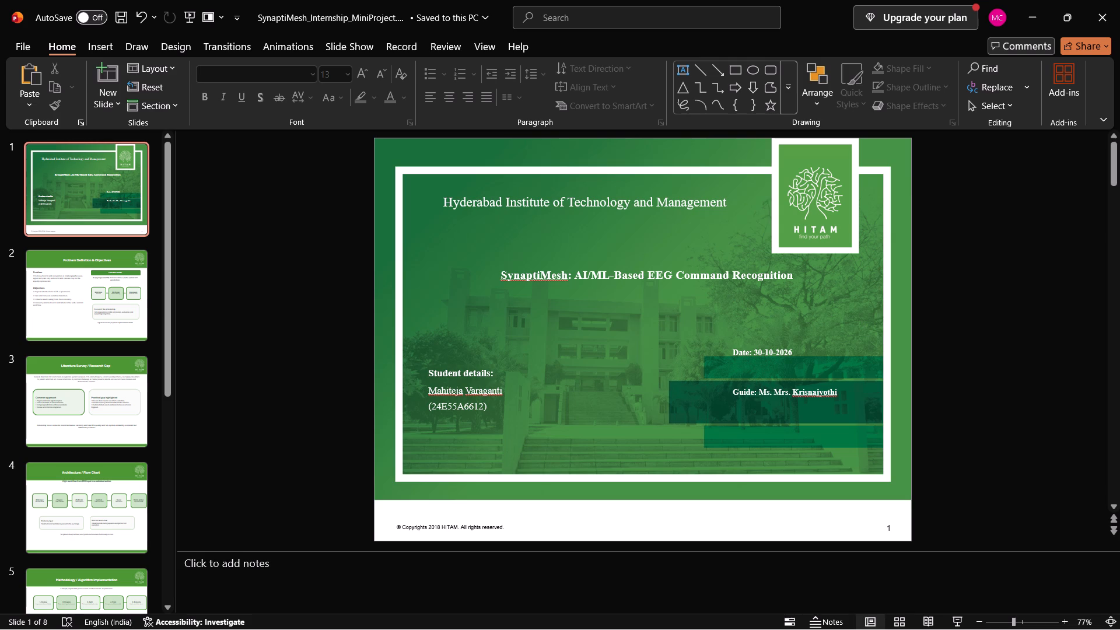
Set the font size of the date line on the title slide to 13.
double_click(786, 353)
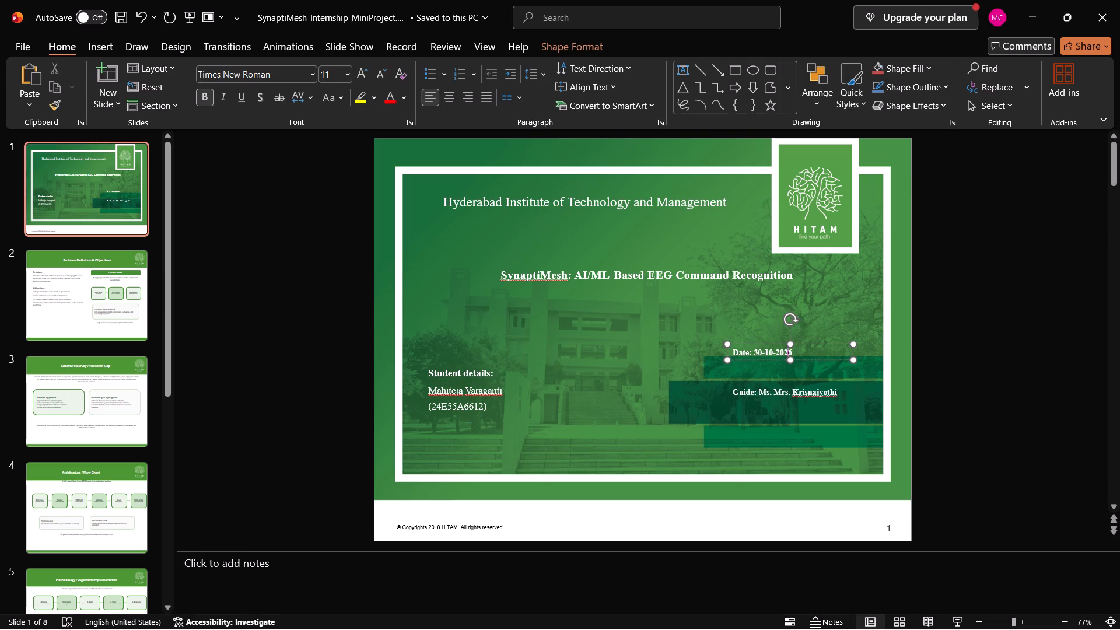
triple_click(786, 353)
left_click(786, 353)
triple_click(786, 353)
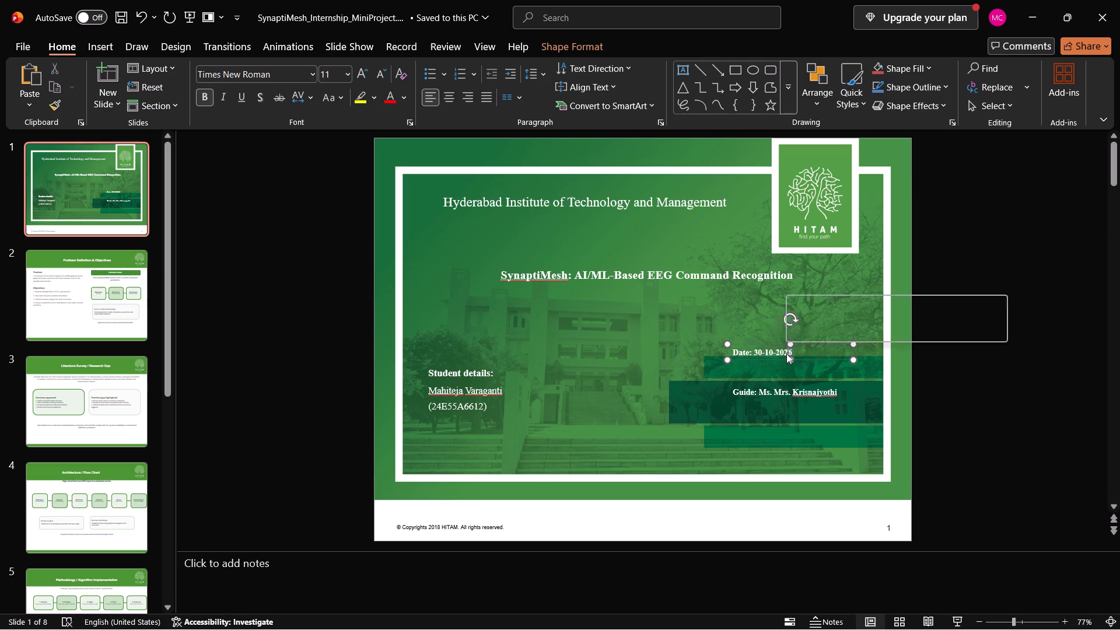
left_click(870, 309)
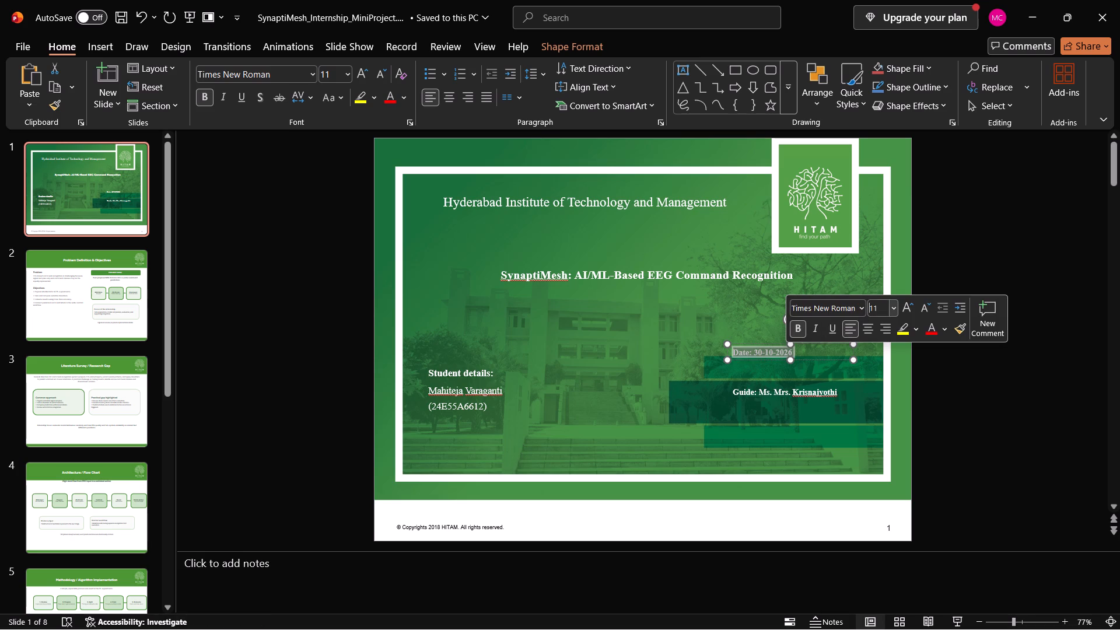
type("13")
key("Return")
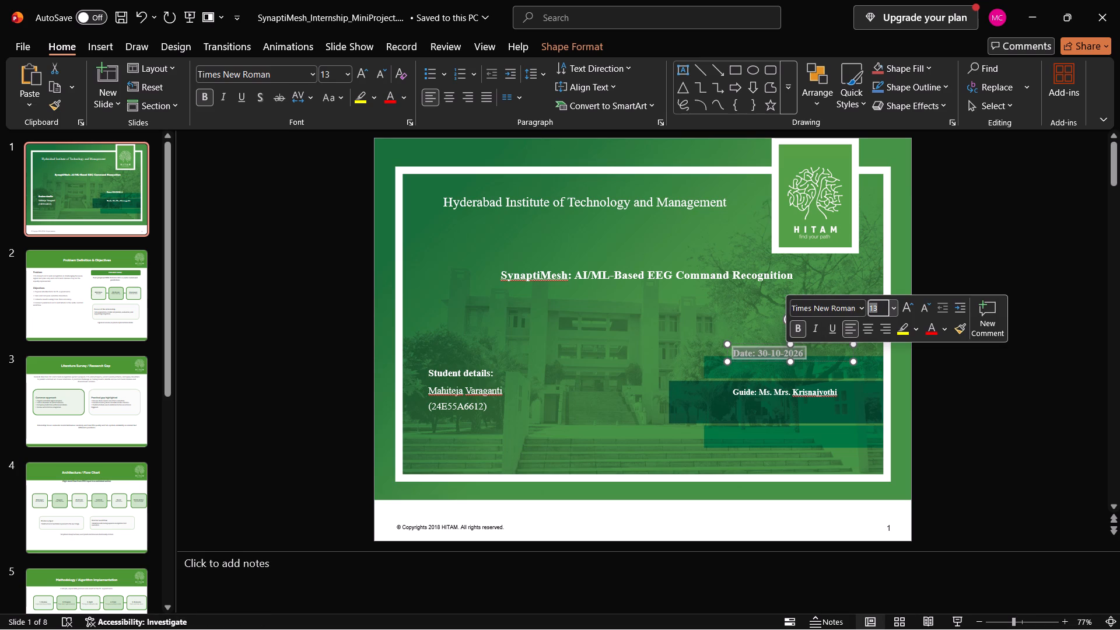
Set the font size of the guide line on the title slide to 13.
triple_click(793, 389)
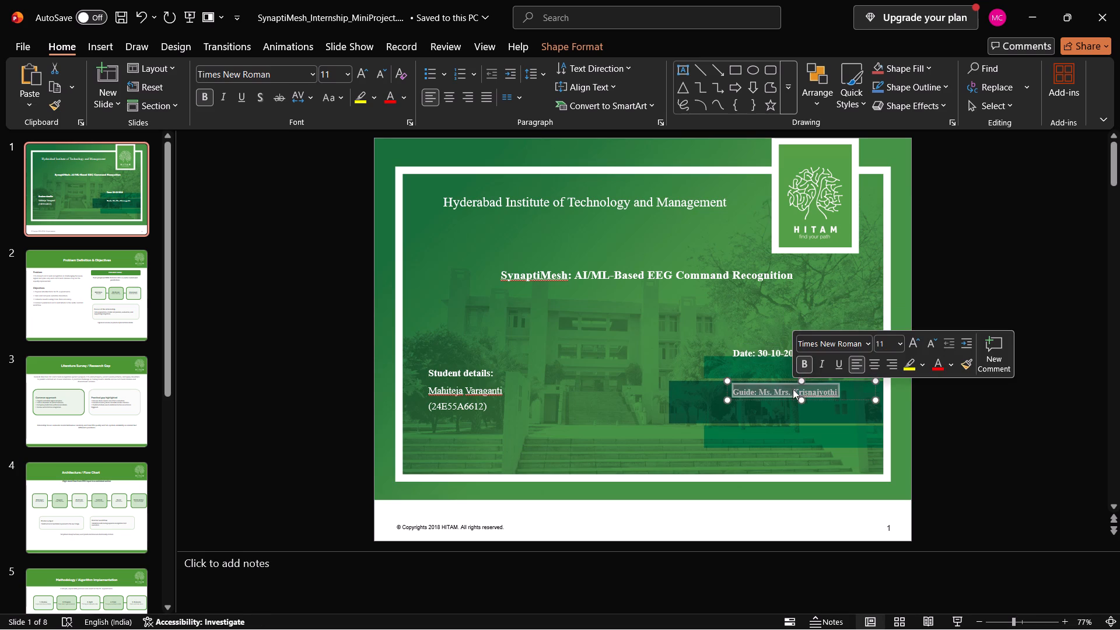
left_click(884, 345)
type("13")
key("Return")
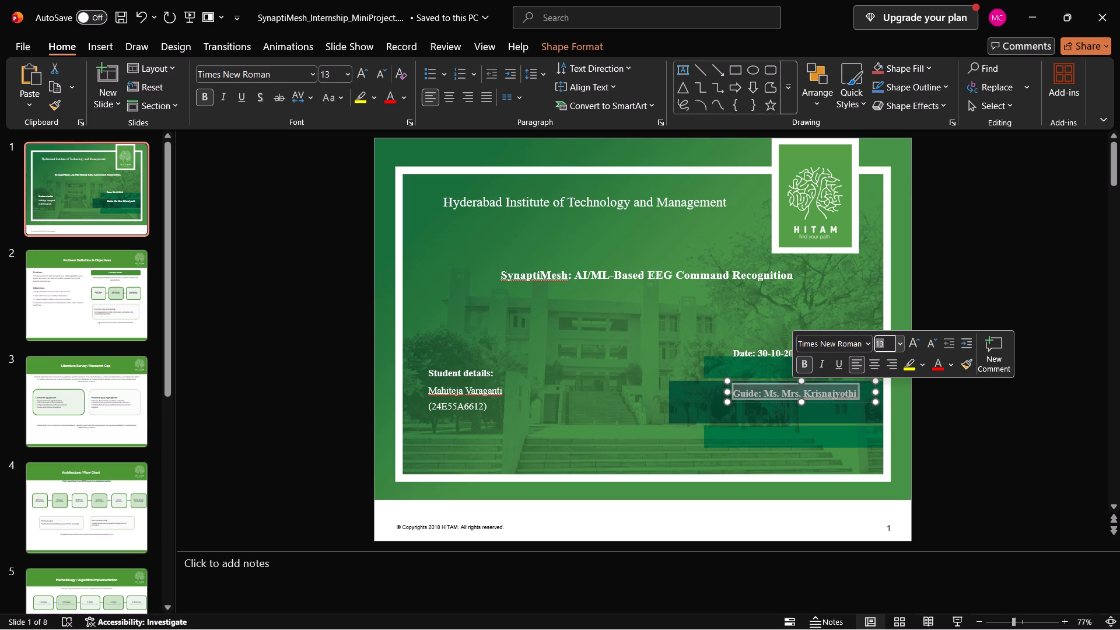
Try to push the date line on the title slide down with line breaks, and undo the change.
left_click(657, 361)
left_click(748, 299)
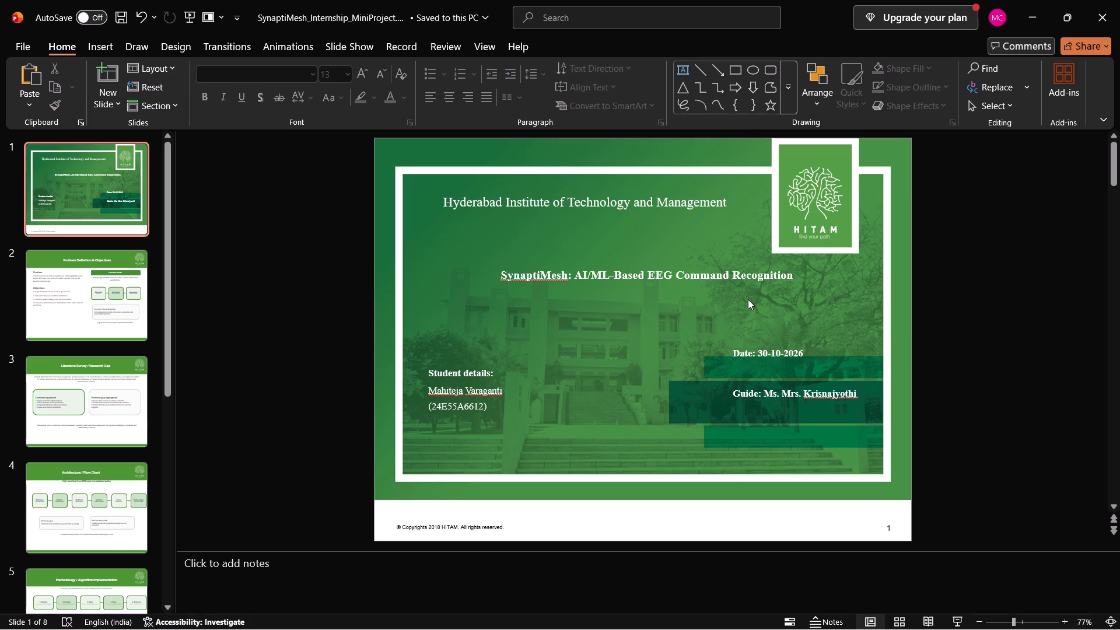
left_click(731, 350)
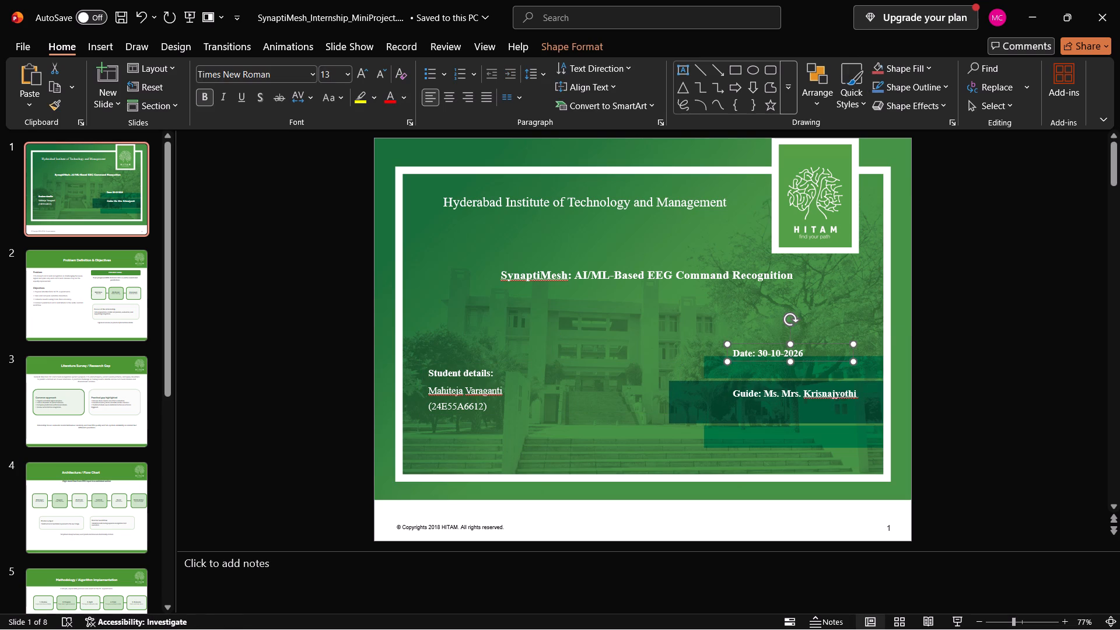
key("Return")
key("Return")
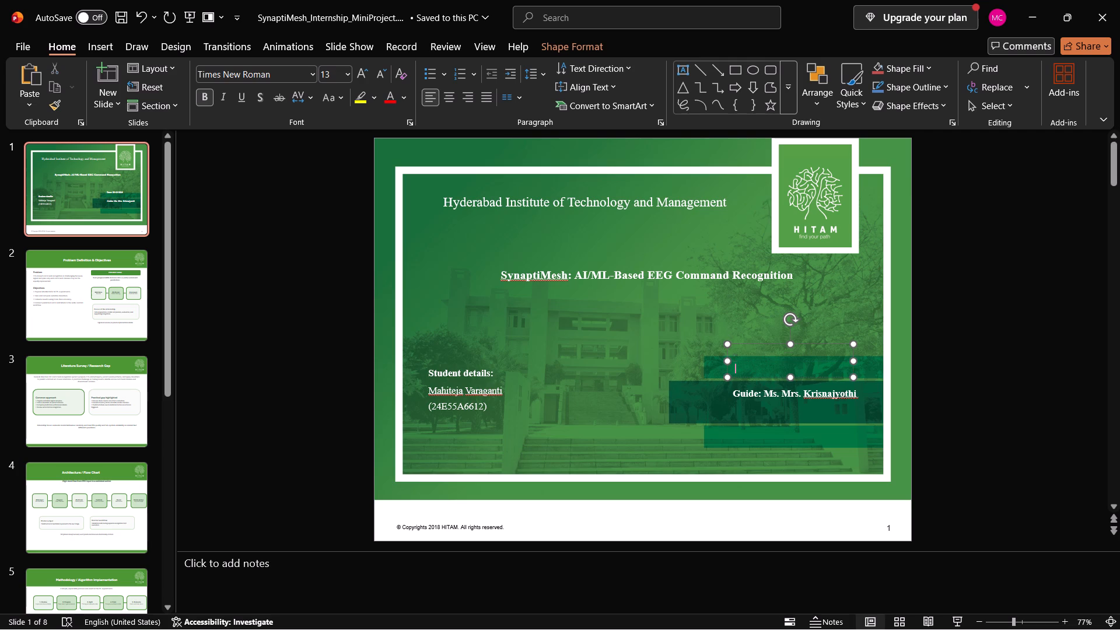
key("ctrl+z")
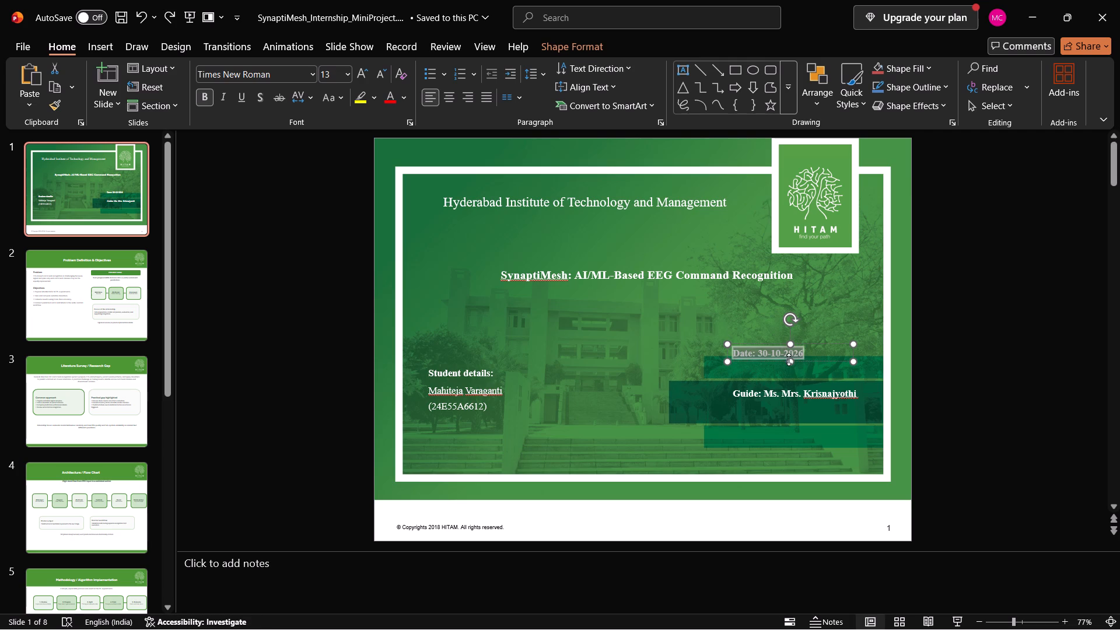
Move the date text box on the title slide down so it sits on the dark green band just above the guide line.
left_click_drag(789, 359, 793, 372)
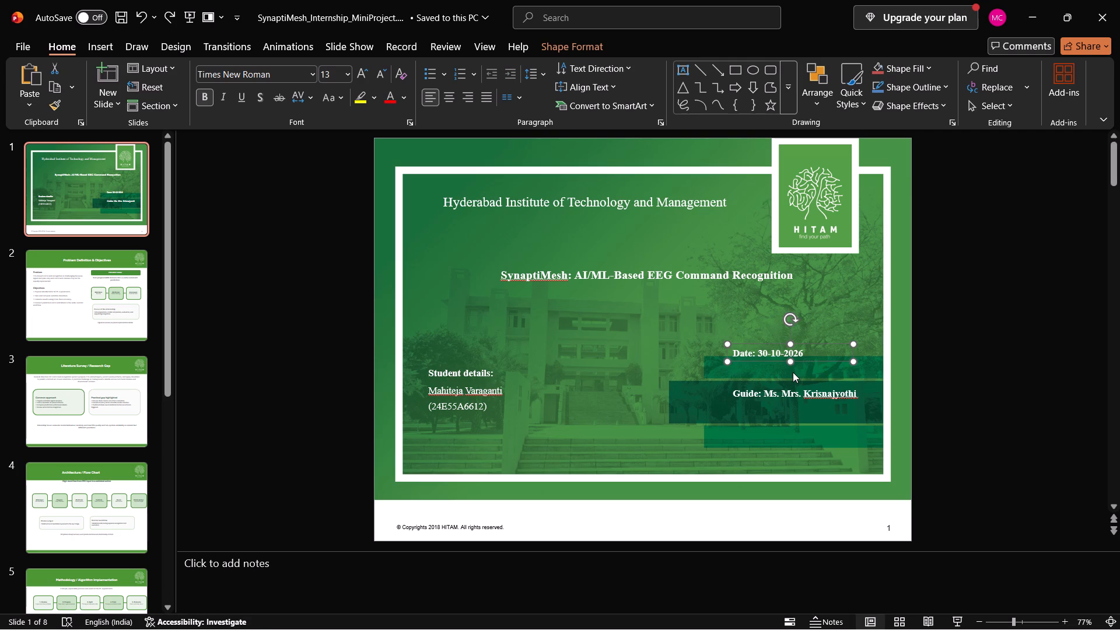
left_click_drag(815, 338, 816, 349)
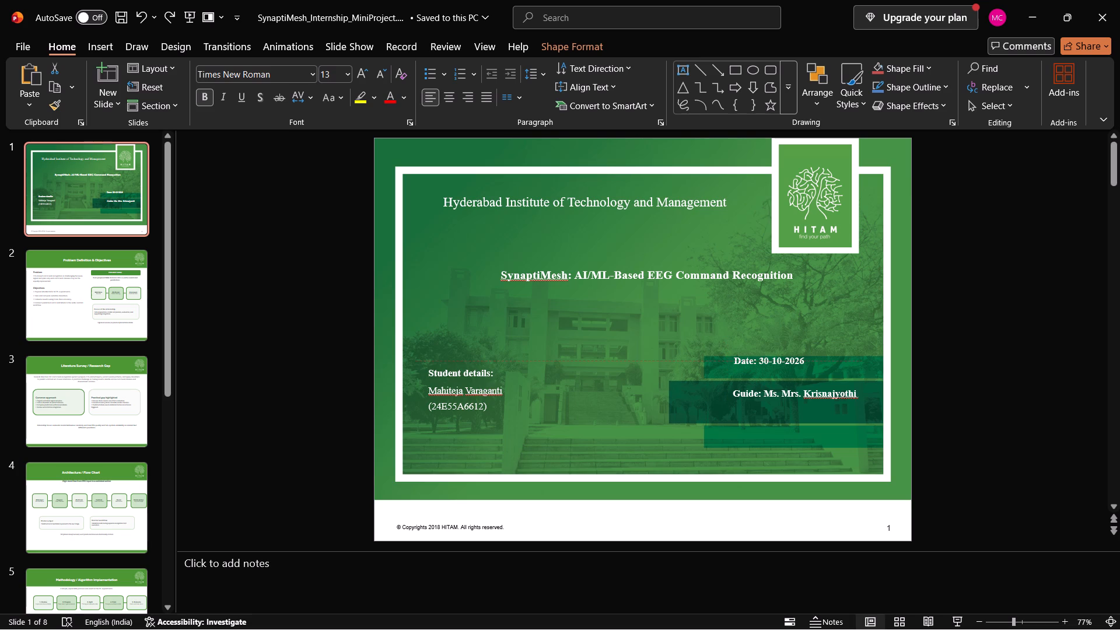
left_click_drag(816, 349, 816, 352)
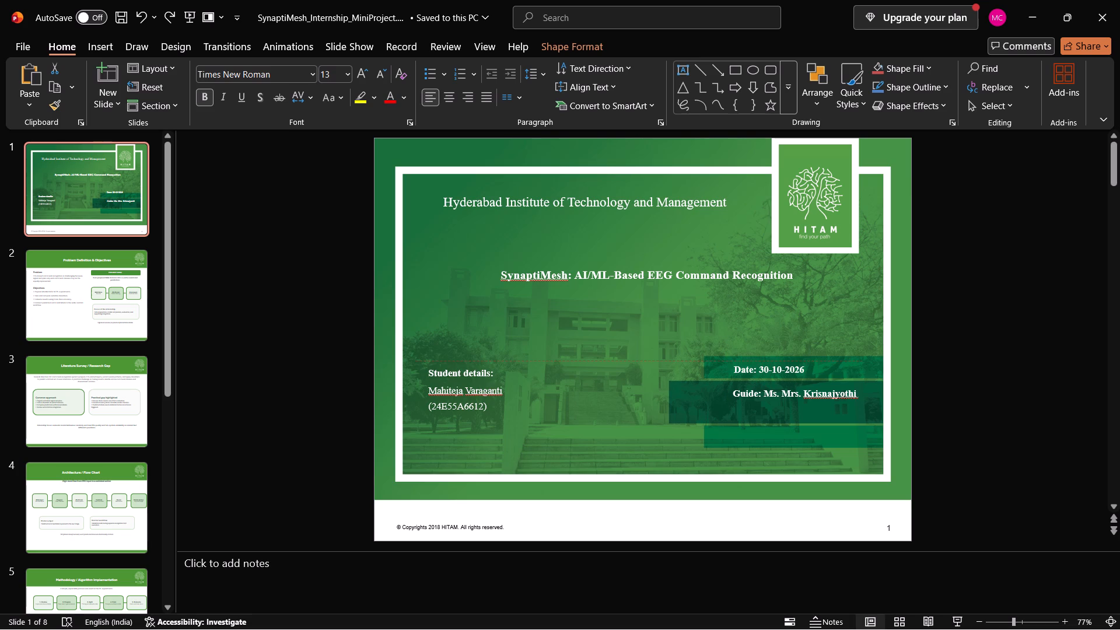
left_click_drag(816, 352, 816, 351)
left_click(836, 324)
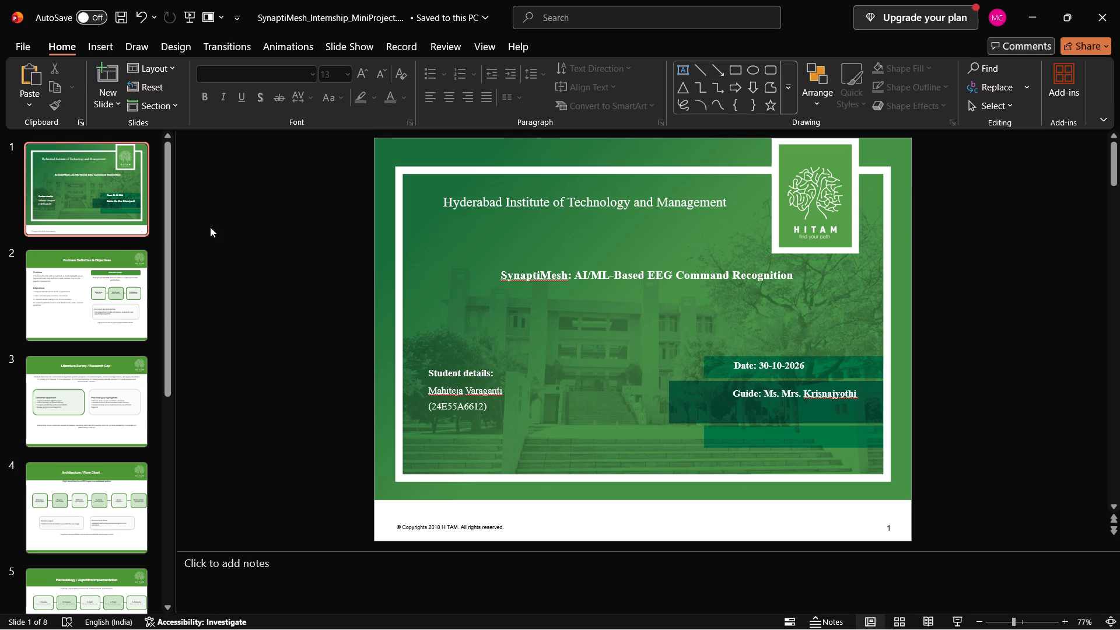
Open slide 2, Problem Definition & Objectives.
left_click(89, 286)
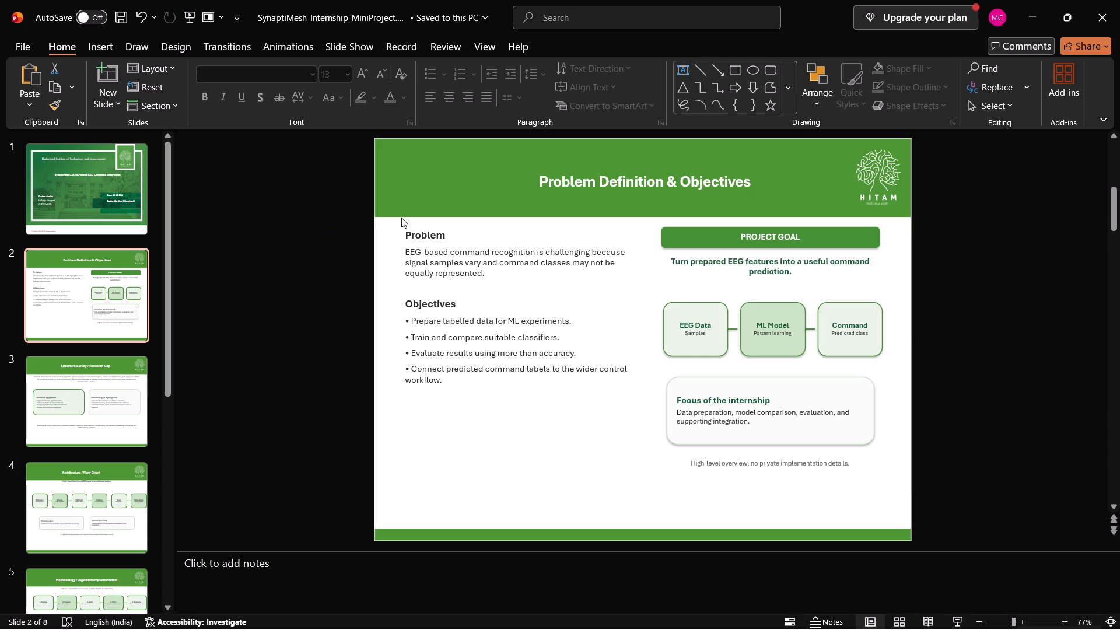
Switch to the WhatsApp window.
key("alt+Tab")
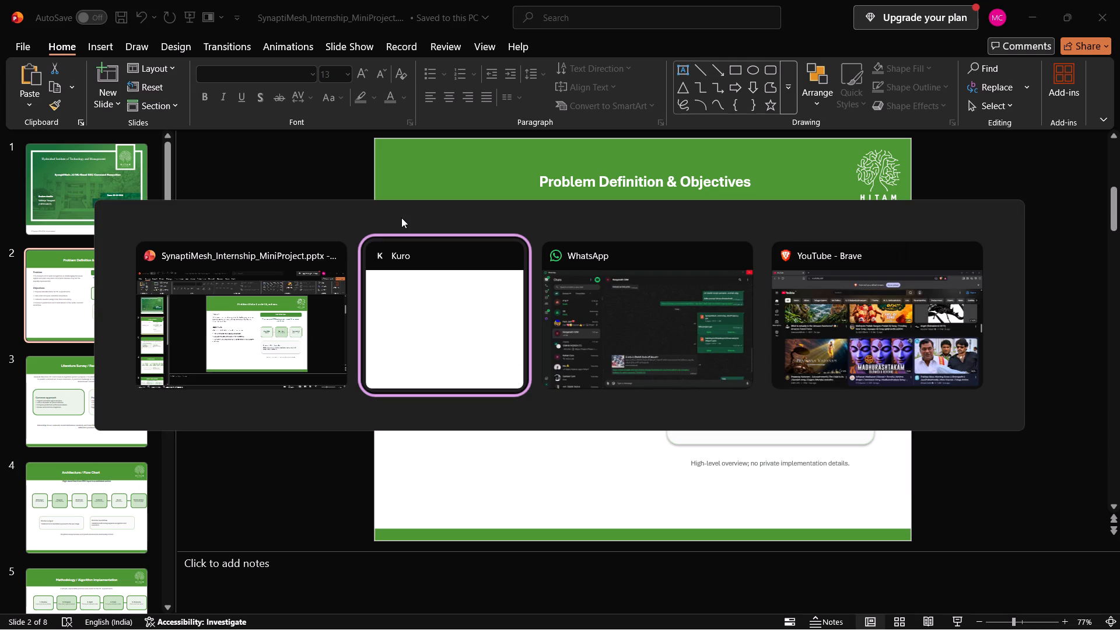
key("alt+Tab")
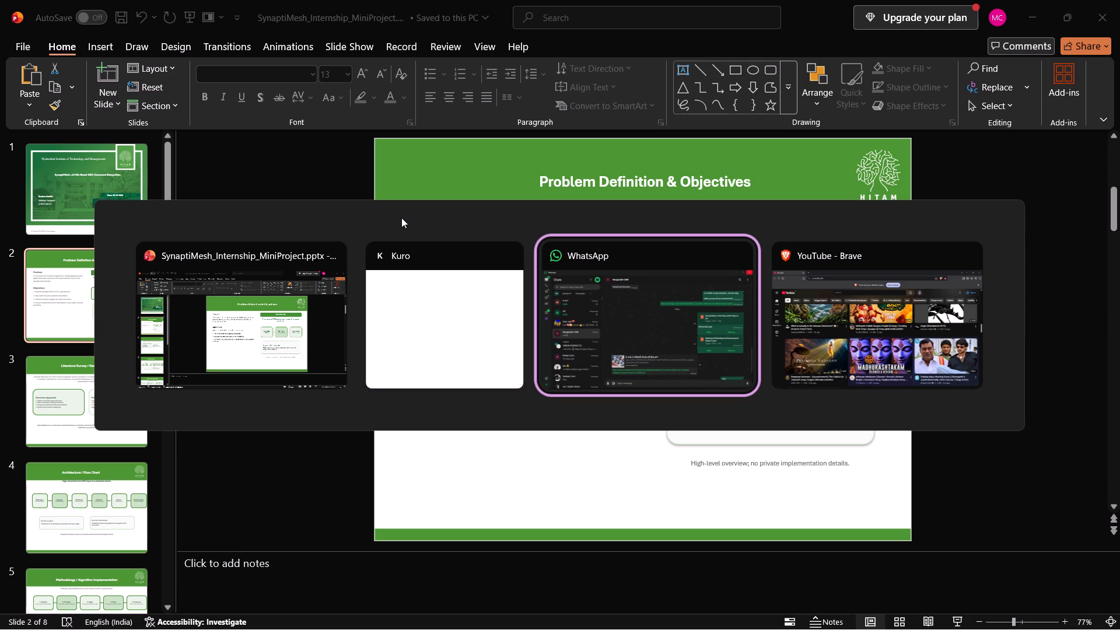
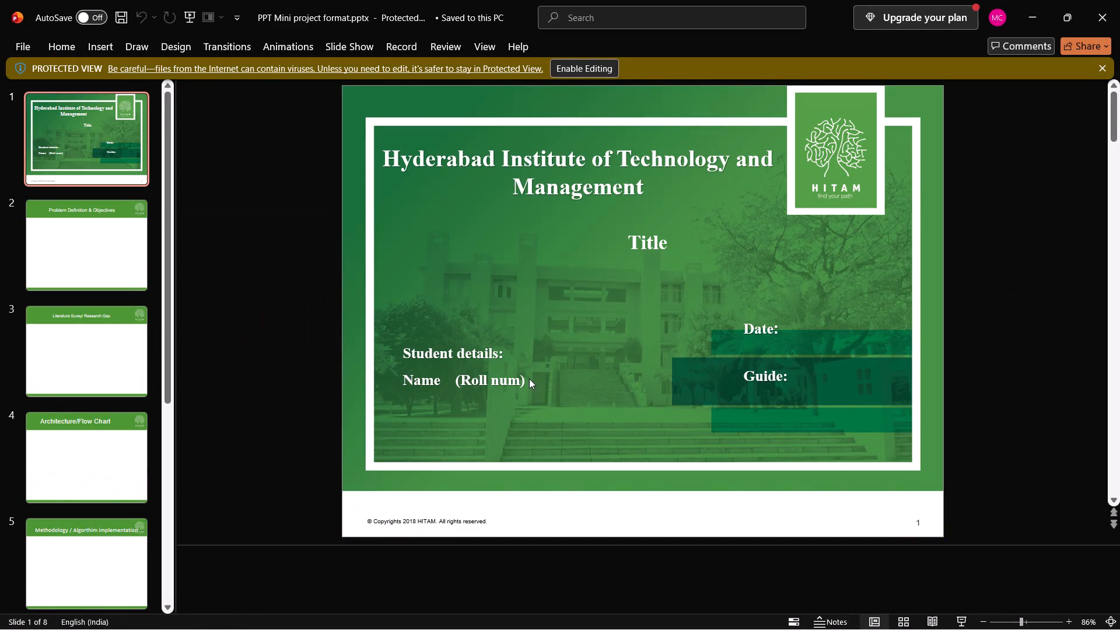
Check the Problem Definition & Objectives slide in the PPT Mini project format file, and return to the SynaptiMesh presentation.
key("Down")
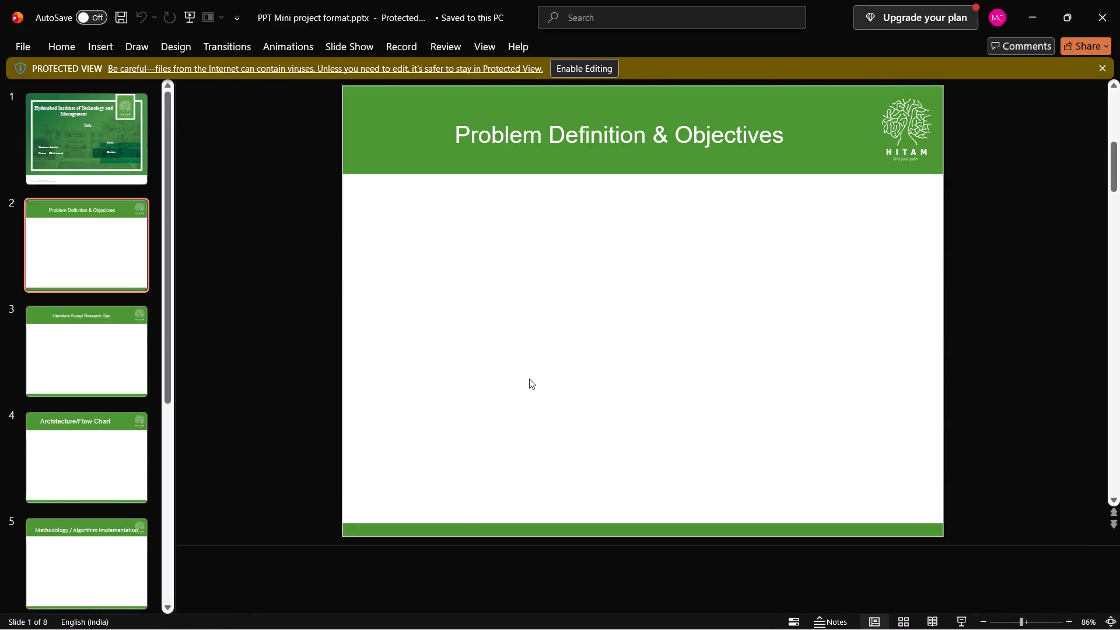
key("alt+Tab")
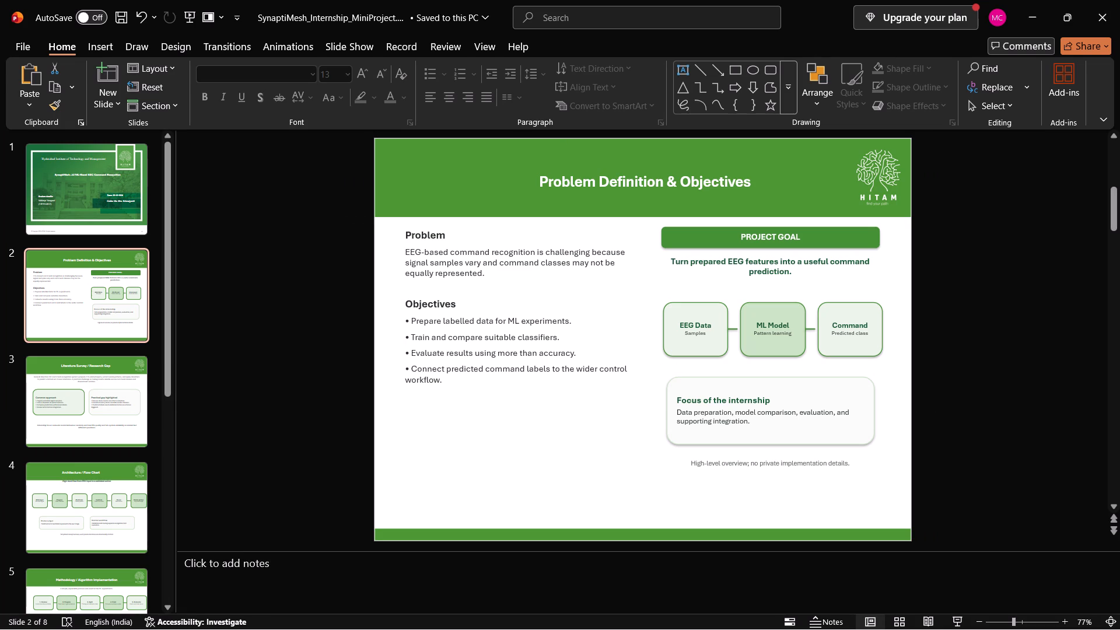
Format the "High-level overview; no private implementation details." note on slide 2 at size 10 in near-black text.
left_click(730, 459)
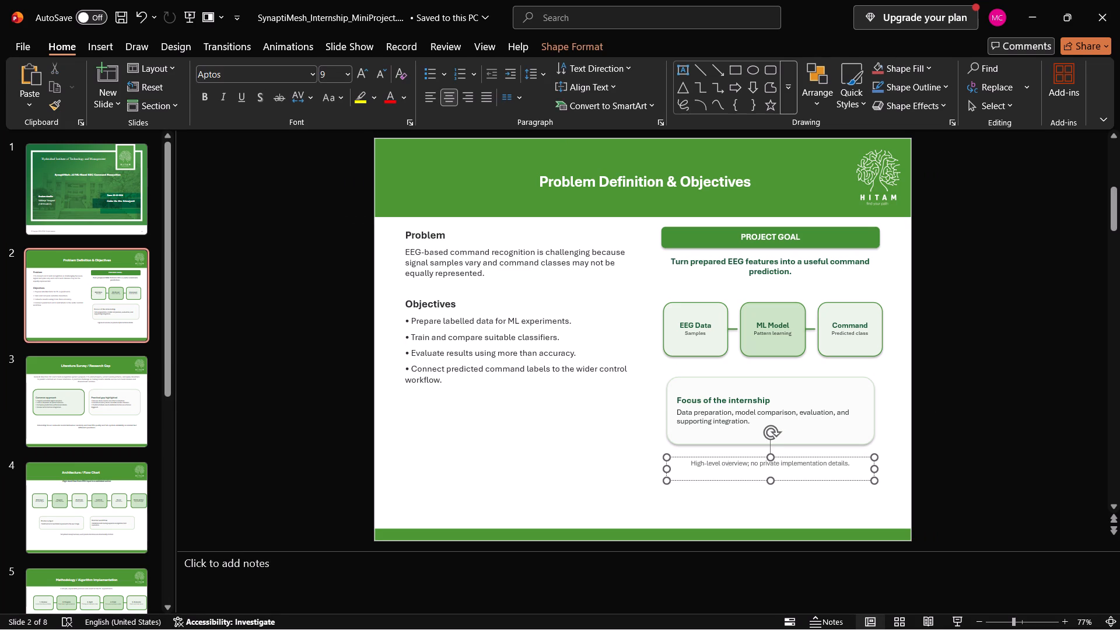
triple_click(731, 463)
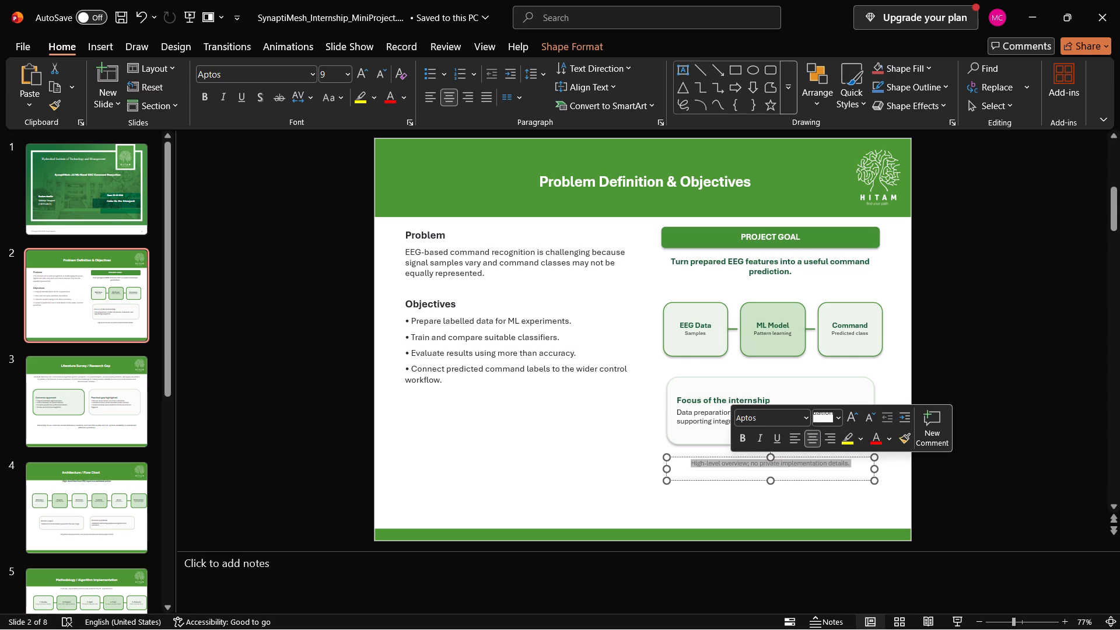
left_click(822, 419)
type("10")
key("Return")
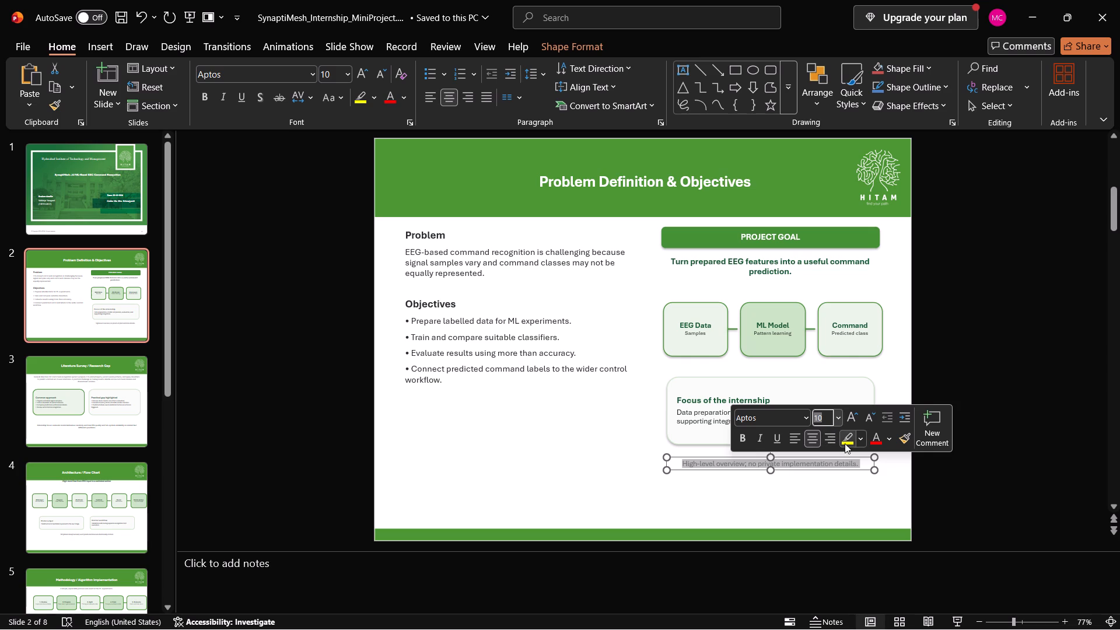
left_click(887, 438)
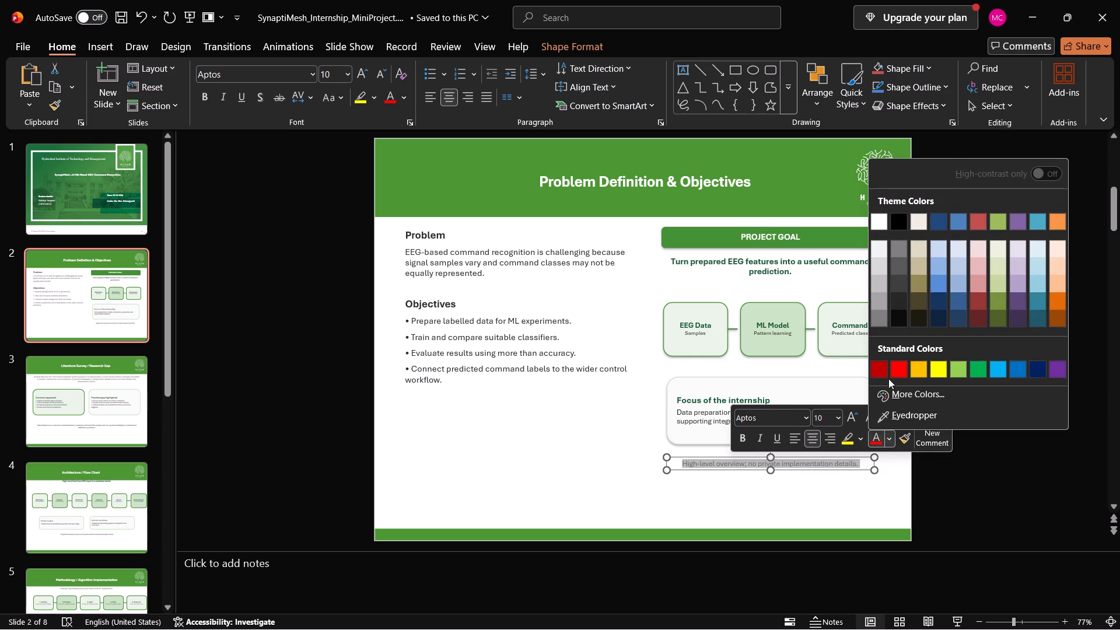
left_click(901, 325)
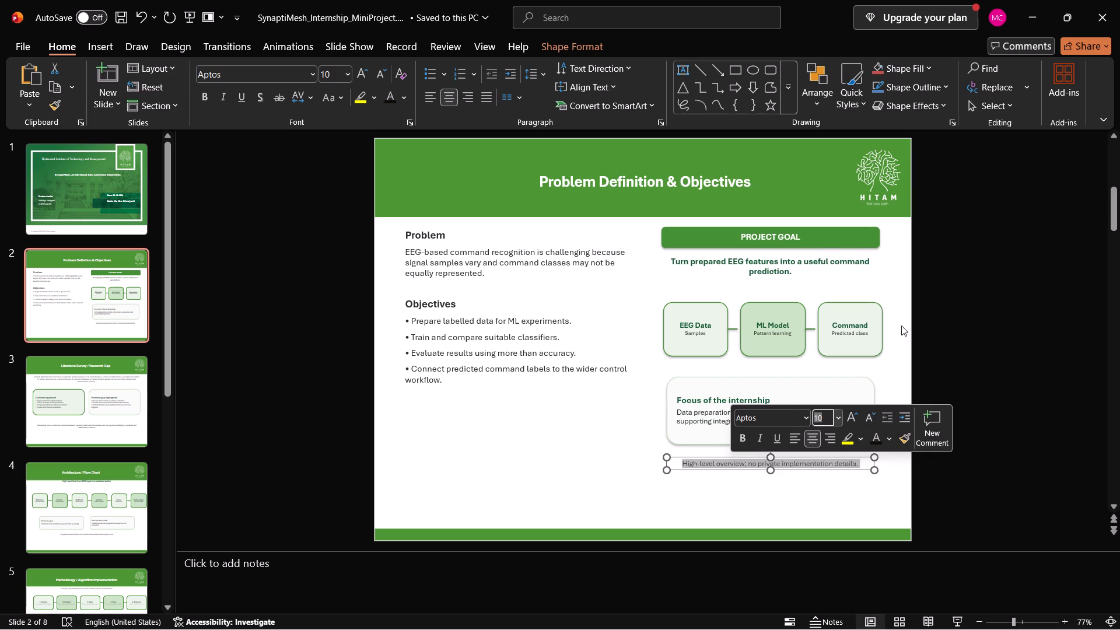
left_click(803, 493)
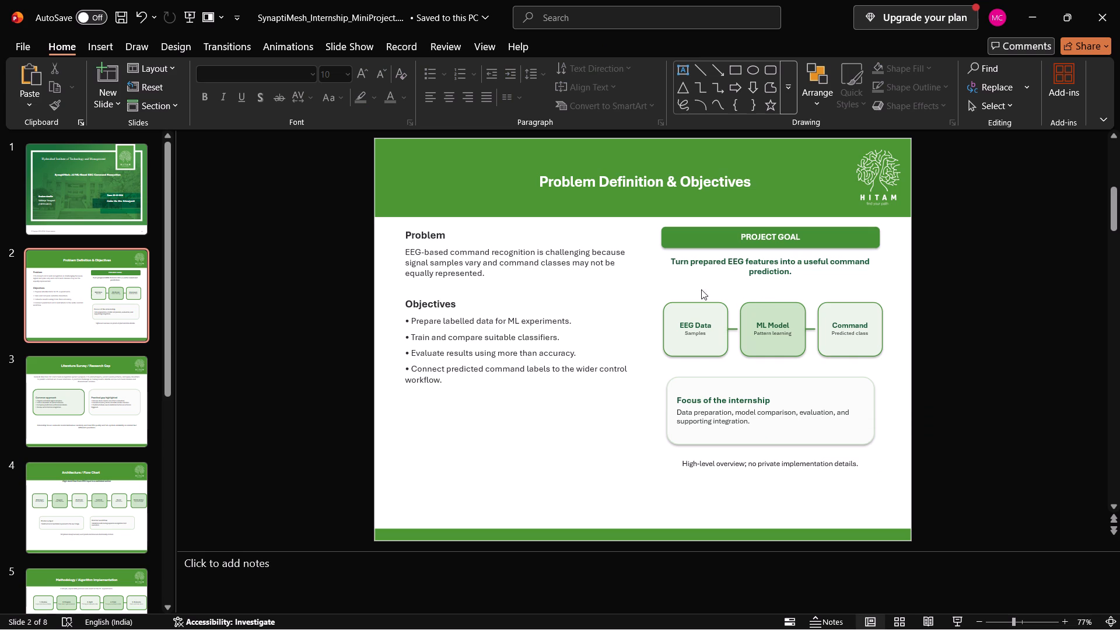
Fill the EEG Data box on slide 2 with the standard light green.
left_click(689, 311)
left_click(695, 316)
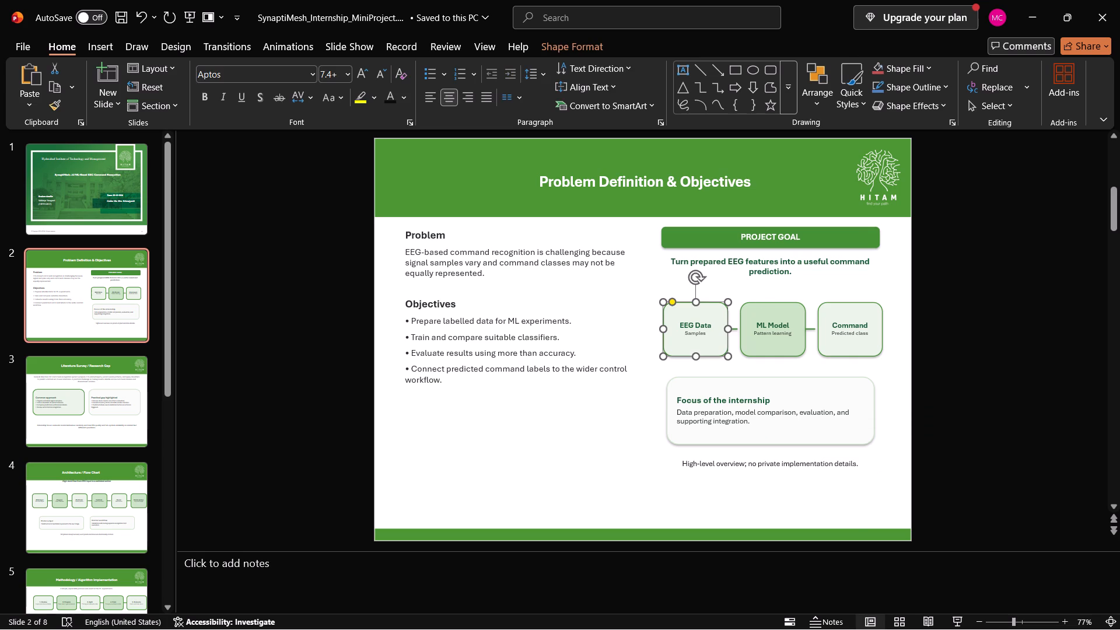
right_click(695, 316)
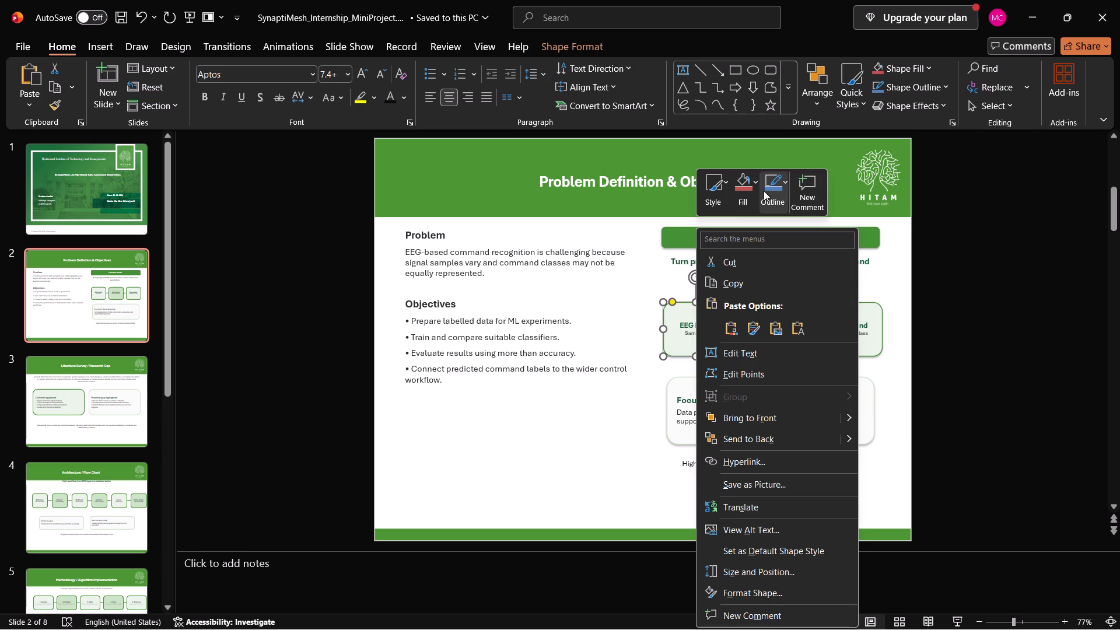
left_click(745, 192)
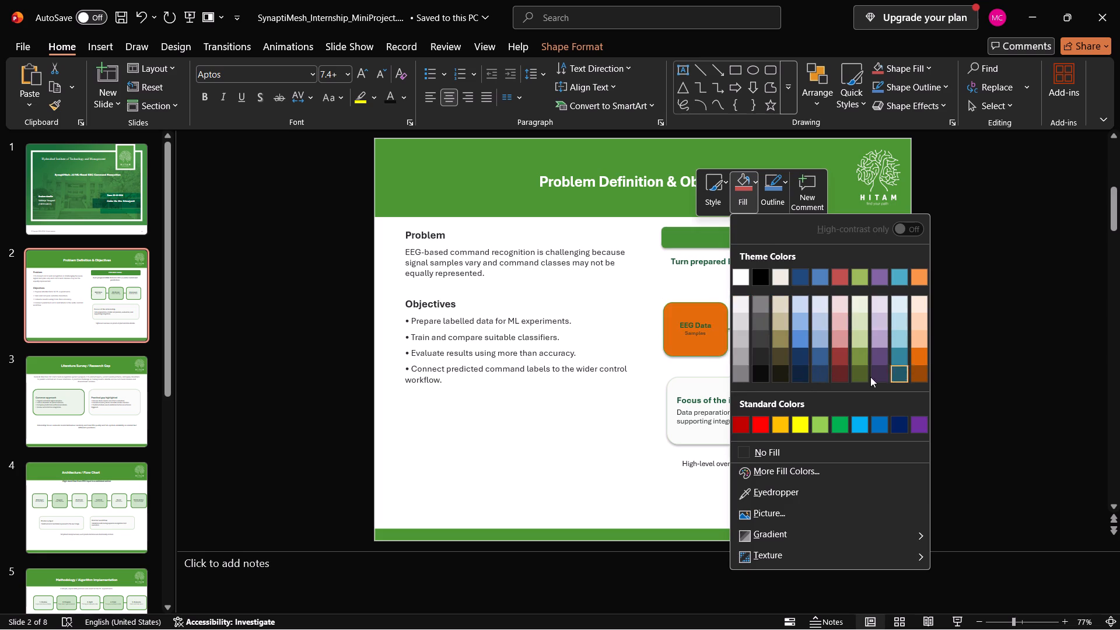
left_click(820, 426)
left_click(621, 437)
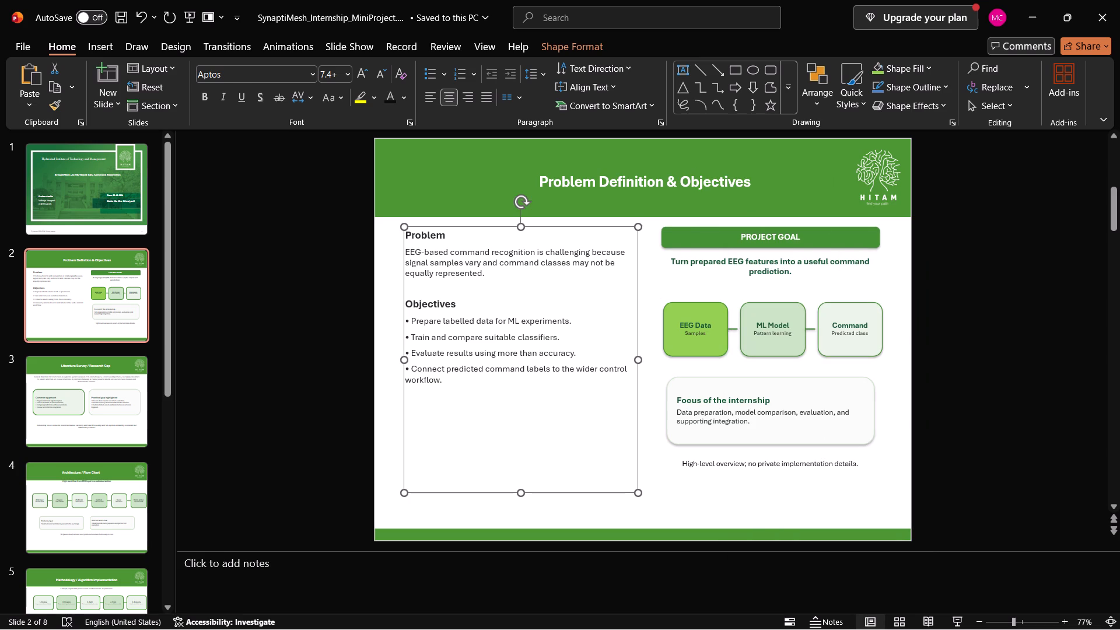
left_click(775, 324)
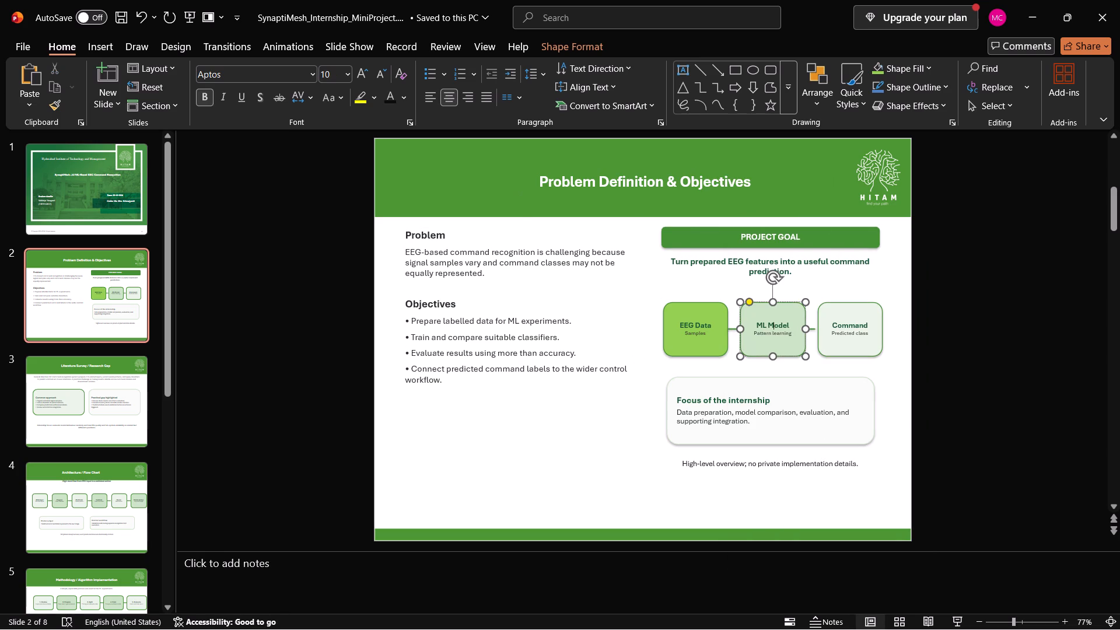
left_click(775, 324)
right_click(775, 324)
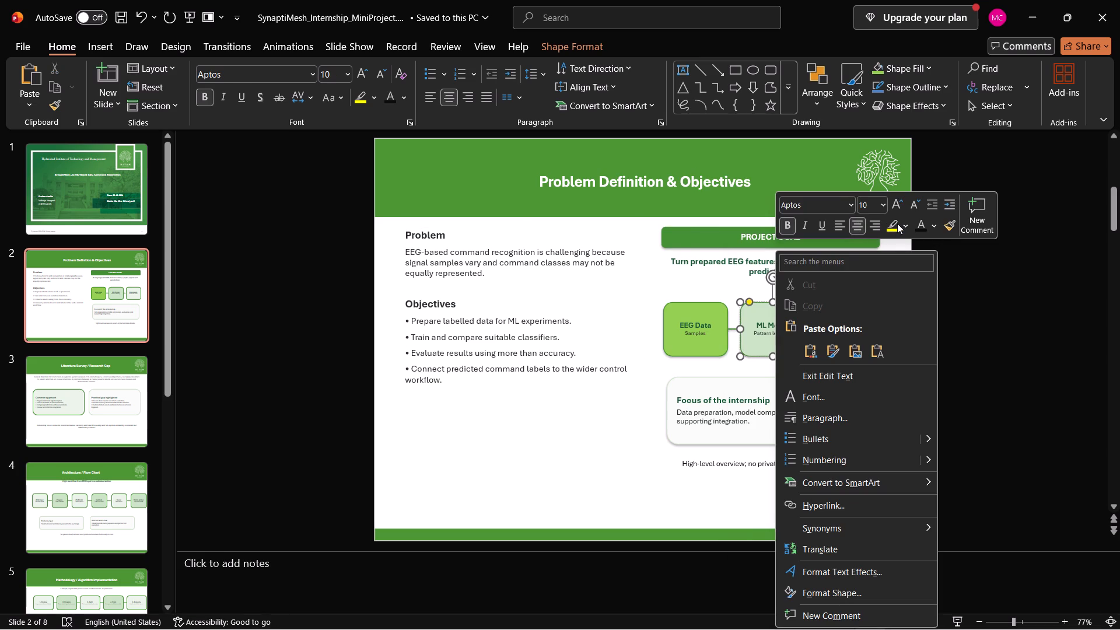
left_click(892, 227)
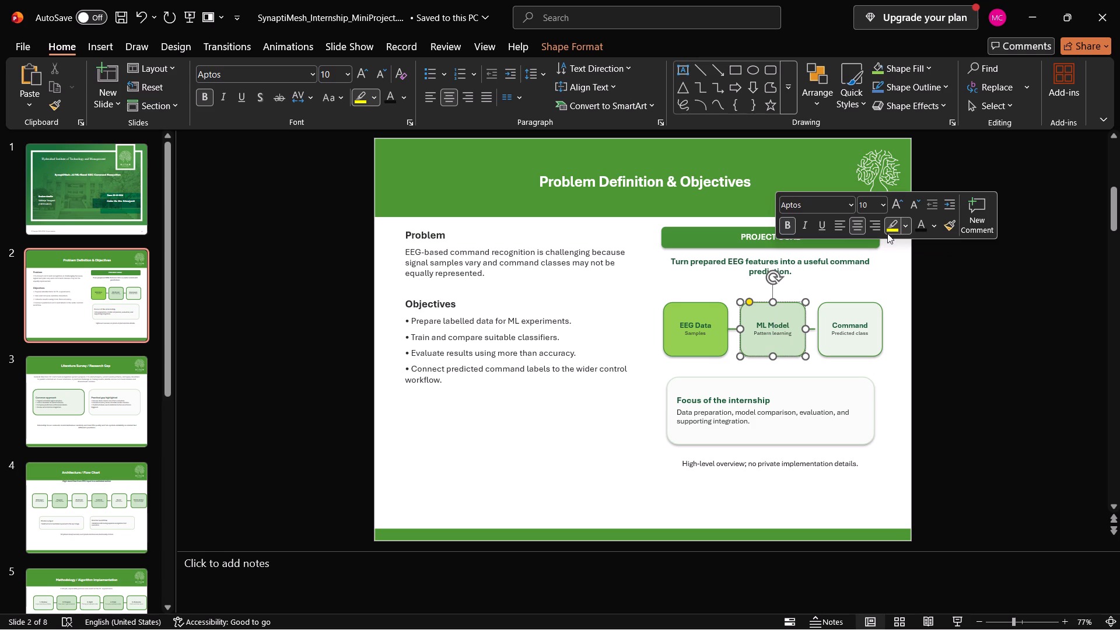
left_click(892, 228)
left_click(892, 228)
Fill the ML Model box with the same standard light green as the EEG Data box.
double_click(788, 309)
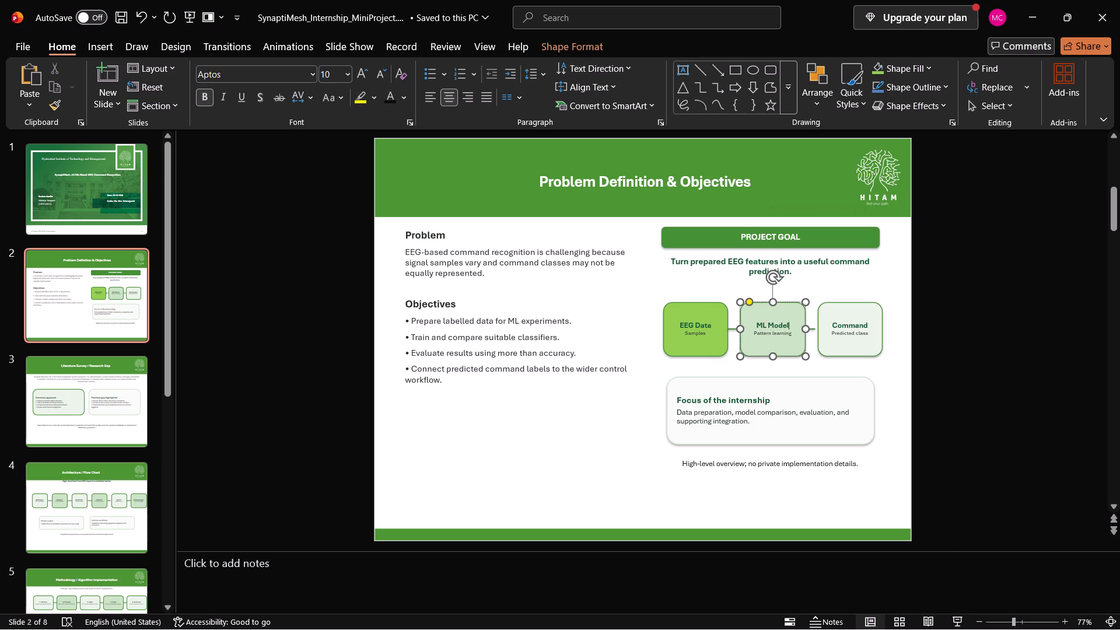
right_click(788, 309)
left_click(838, 195)
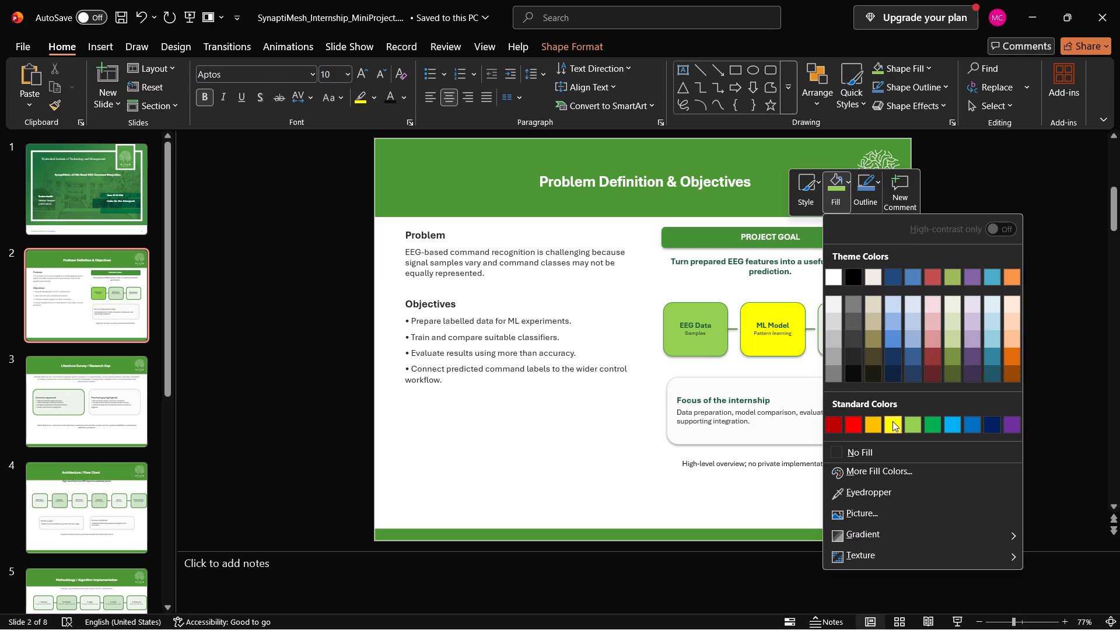
left_click(911, 423)
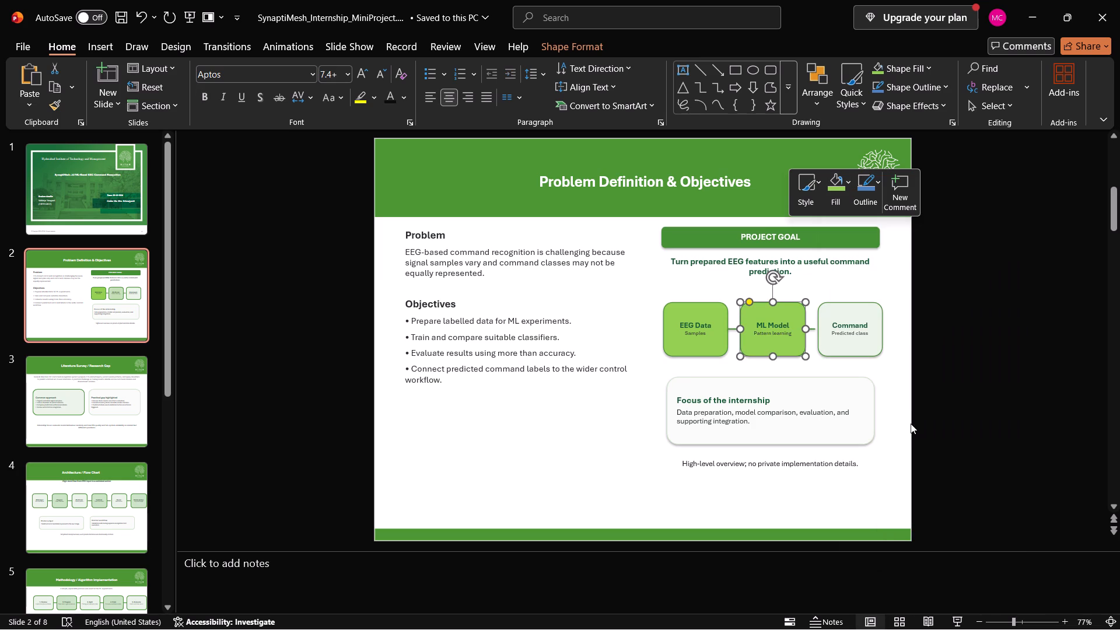
Fill the Command box with the same standard light green as the other two flow boxes.
left_click(848, 348)
right_click(848, 348)
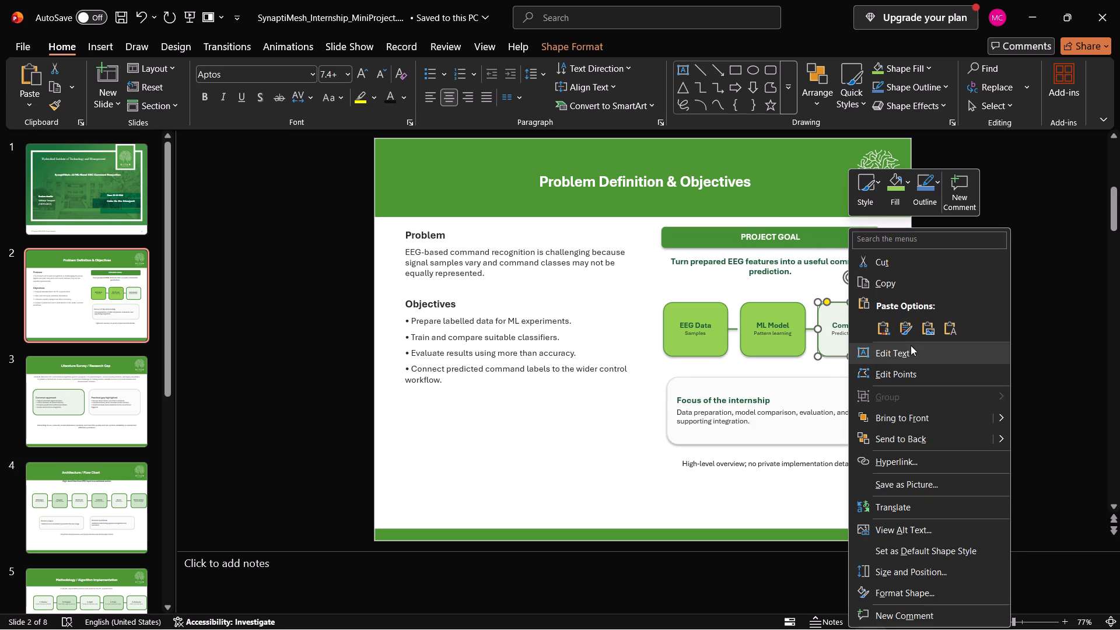
left_click(894, 181)
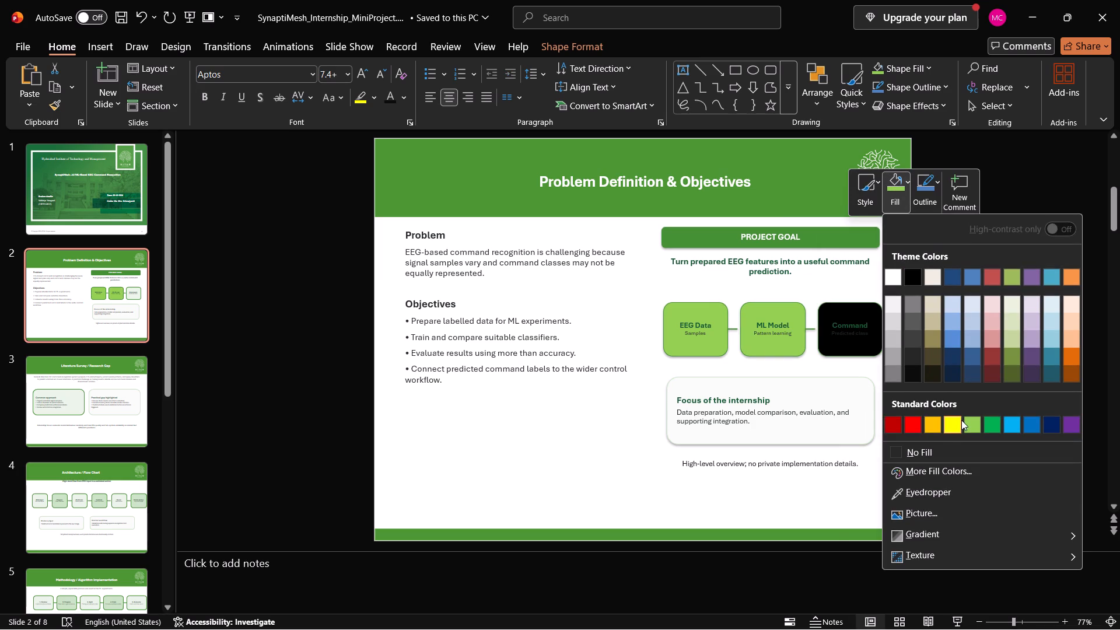
left_click(968, 421)
left_click(956, 368)
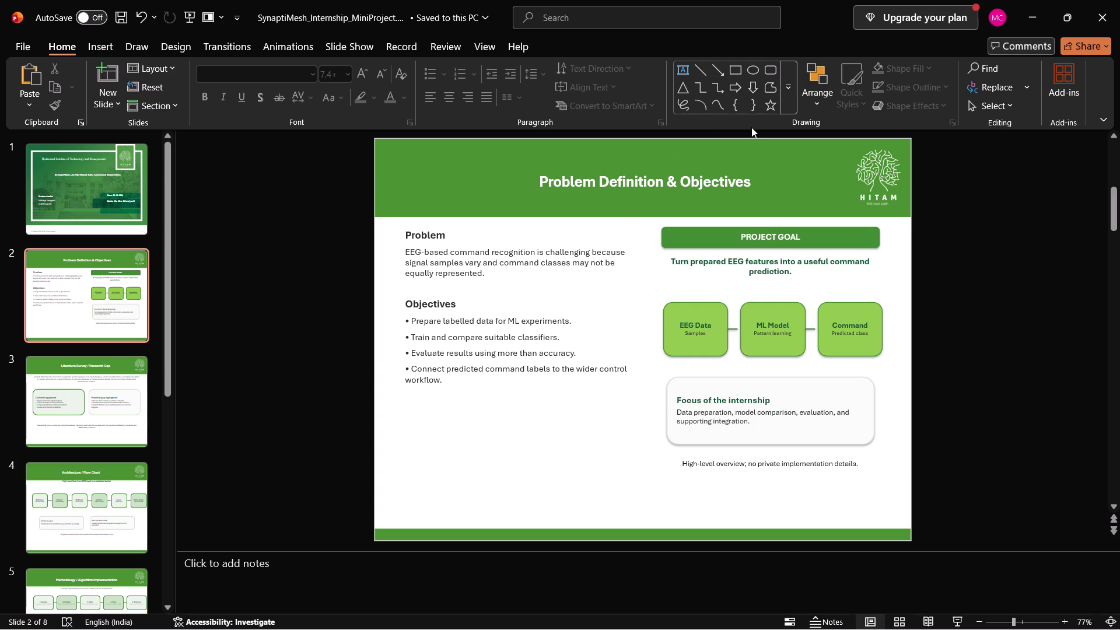
Open slide 3, Literature Survey / Research Gap.
left_click(83, 423)
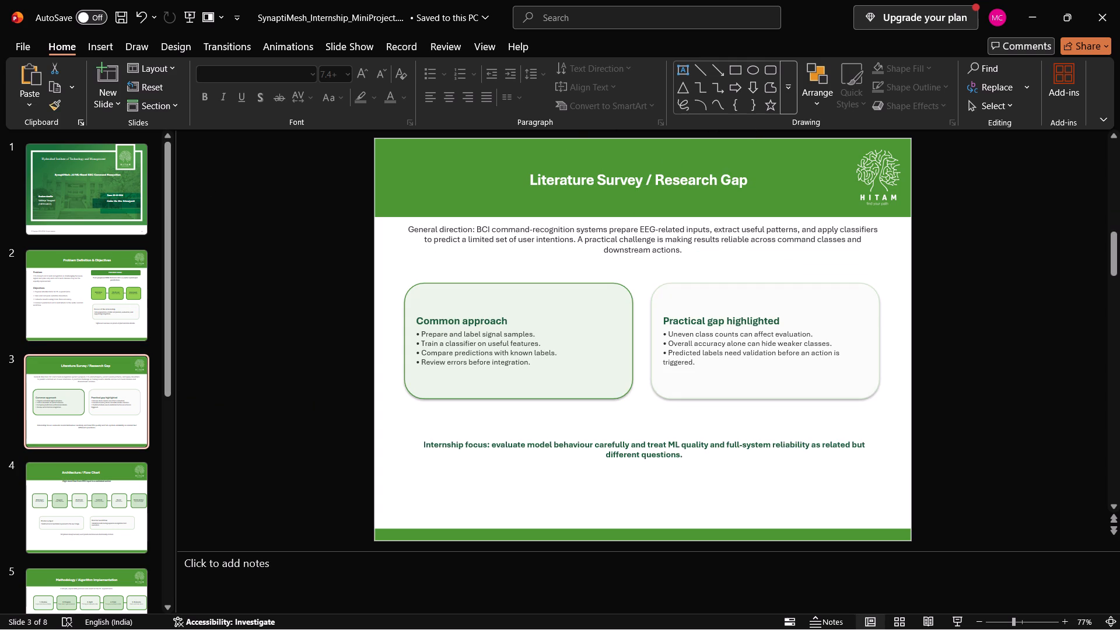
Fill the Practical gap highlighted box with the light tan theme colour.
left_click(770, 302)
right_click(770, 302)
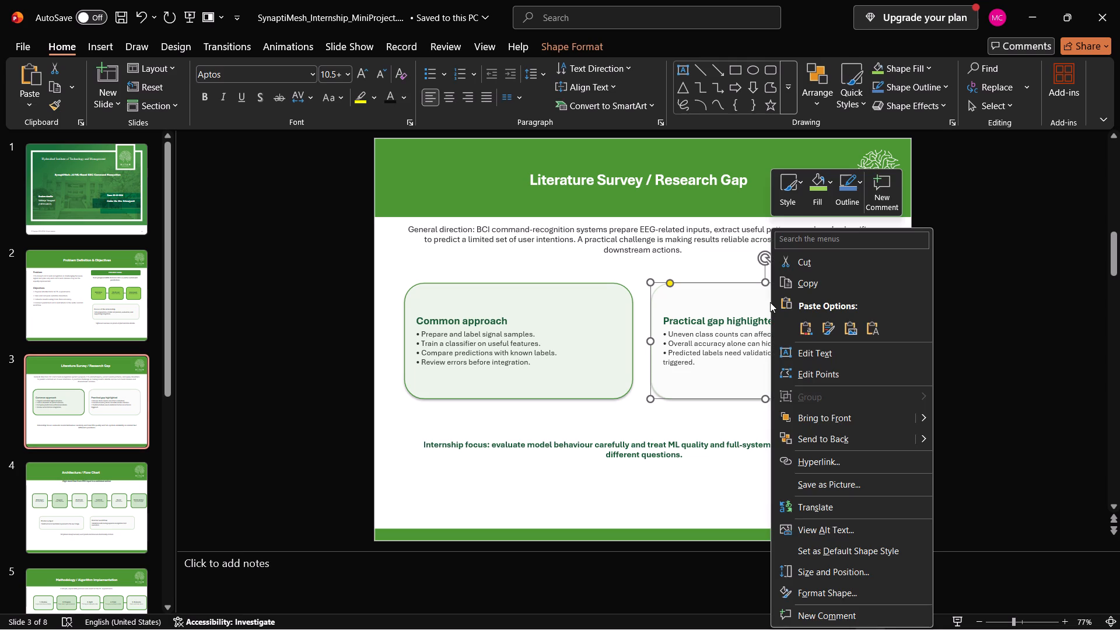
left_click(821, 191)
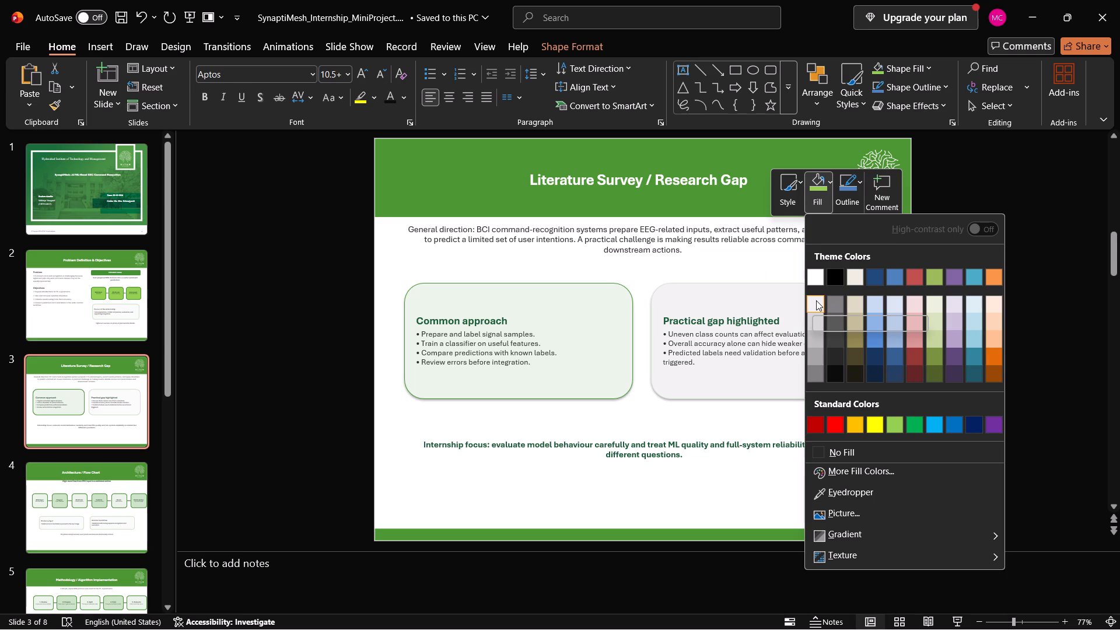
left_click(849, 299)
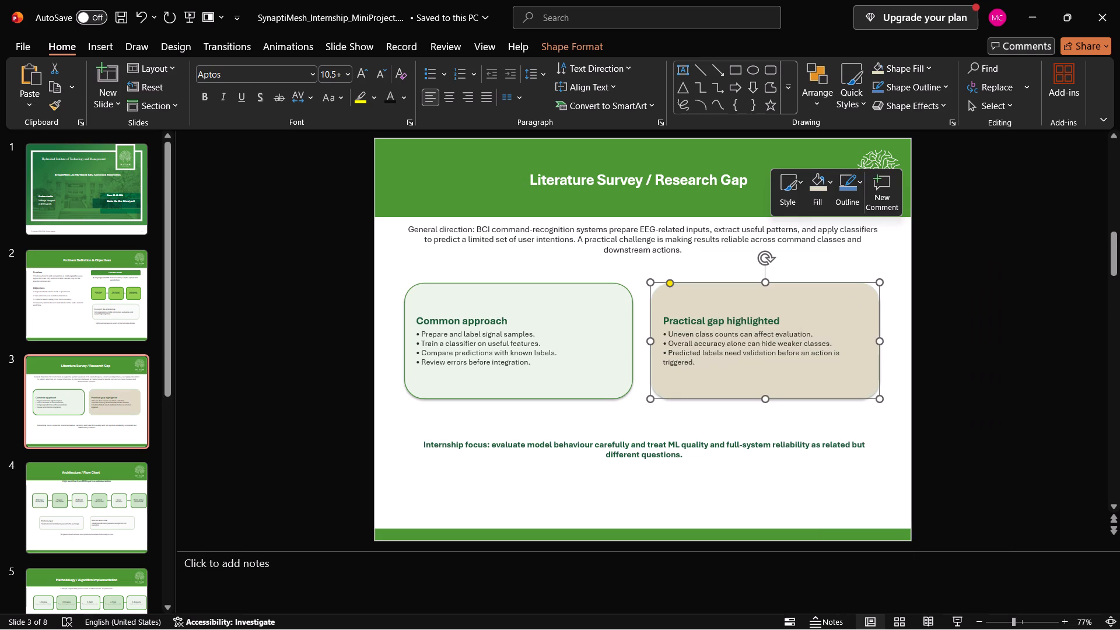
Fill the Practical gap highlighted box with the middle grey shade of the White, Background 1 theme colour.
left_click(834, 299)
right_click(833, 301)
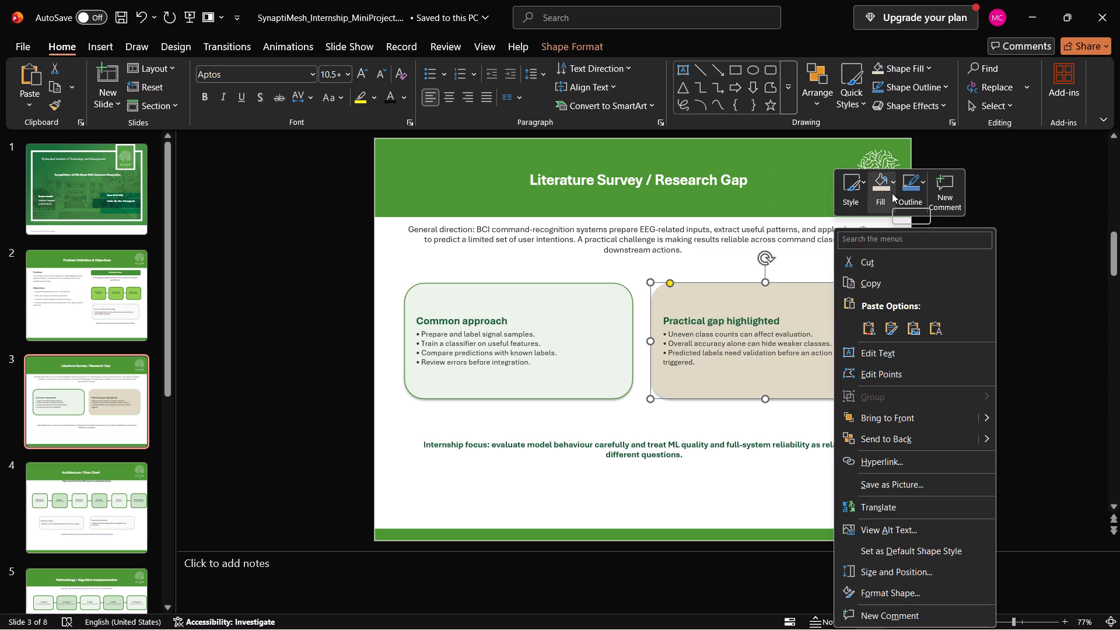
left_click(890, 173)
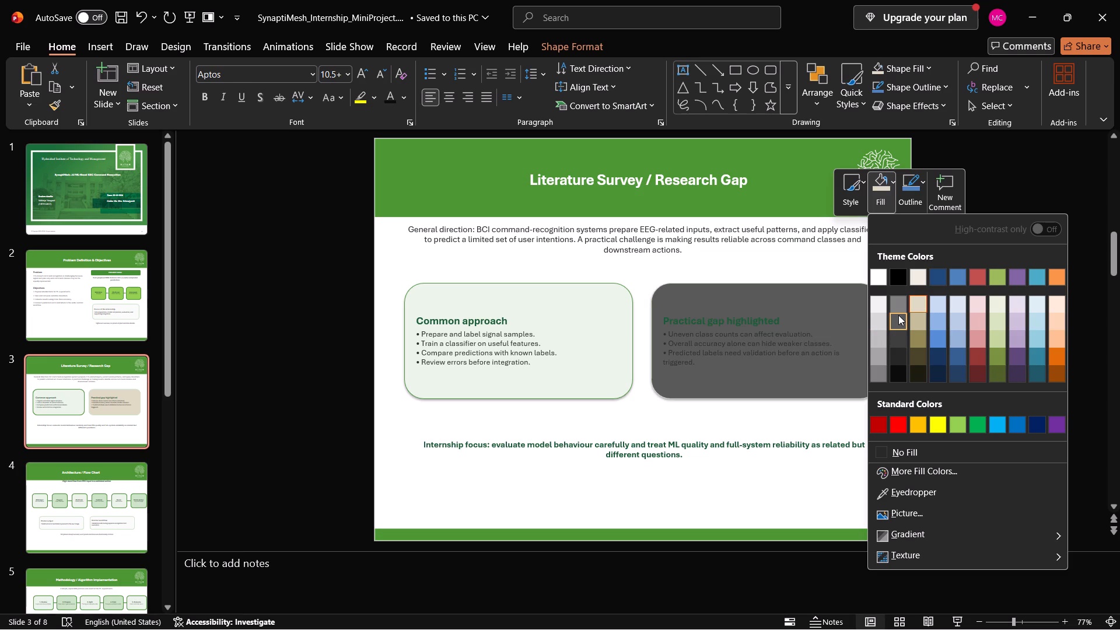
left_click(878, 338)
Fill the Common approach box with the same grey theme shade as the Practical gap highlighted box.
left_click(598, 347)
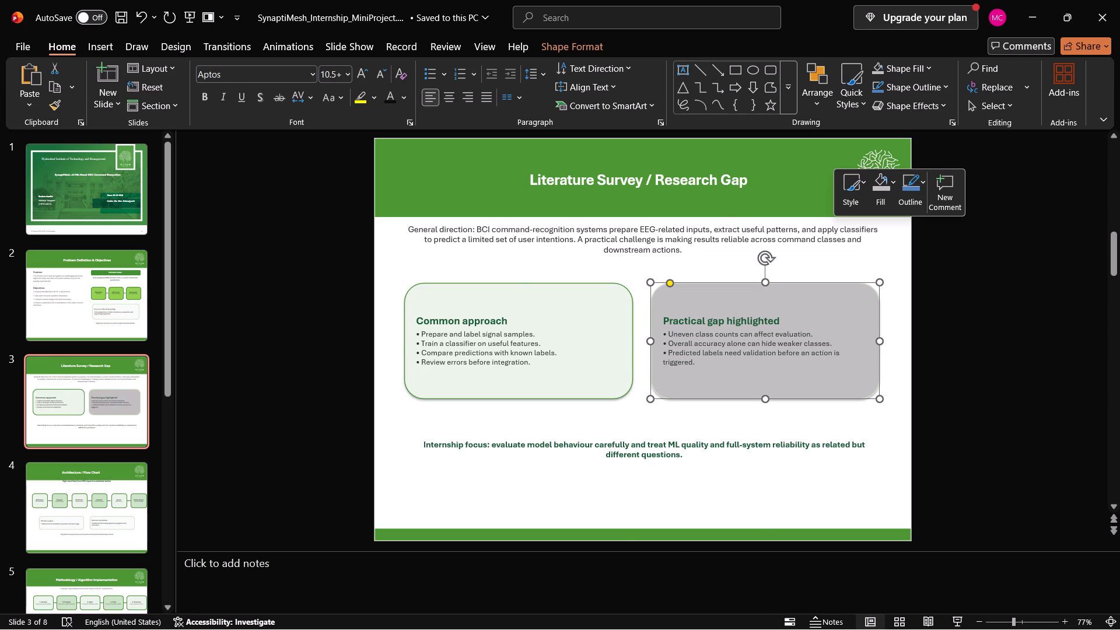
right_click(598, 347)
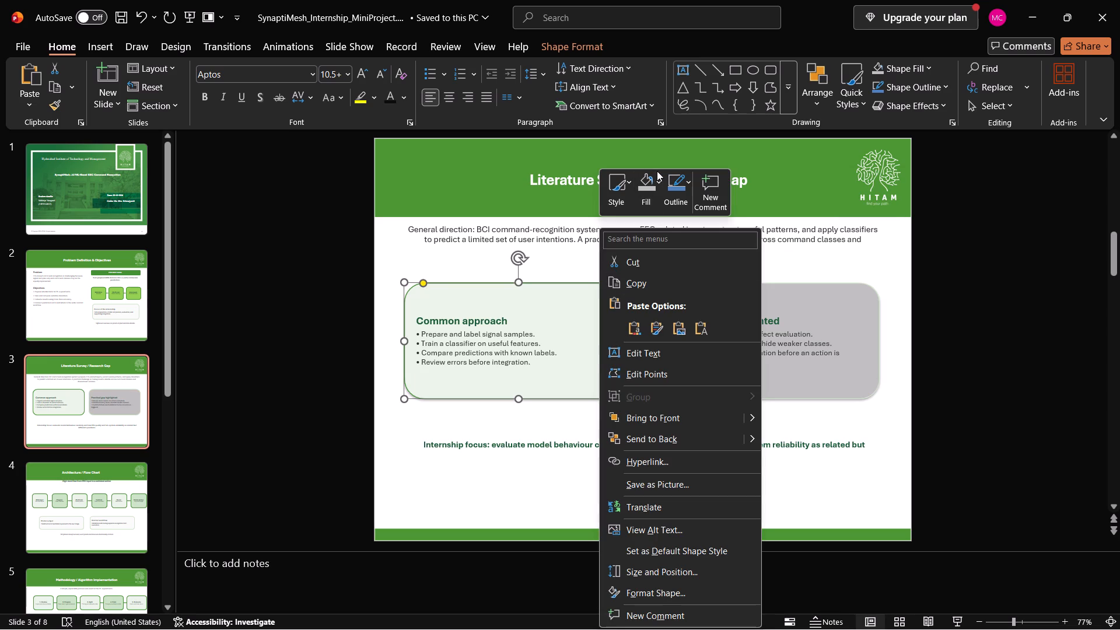
left_click(645, 176)
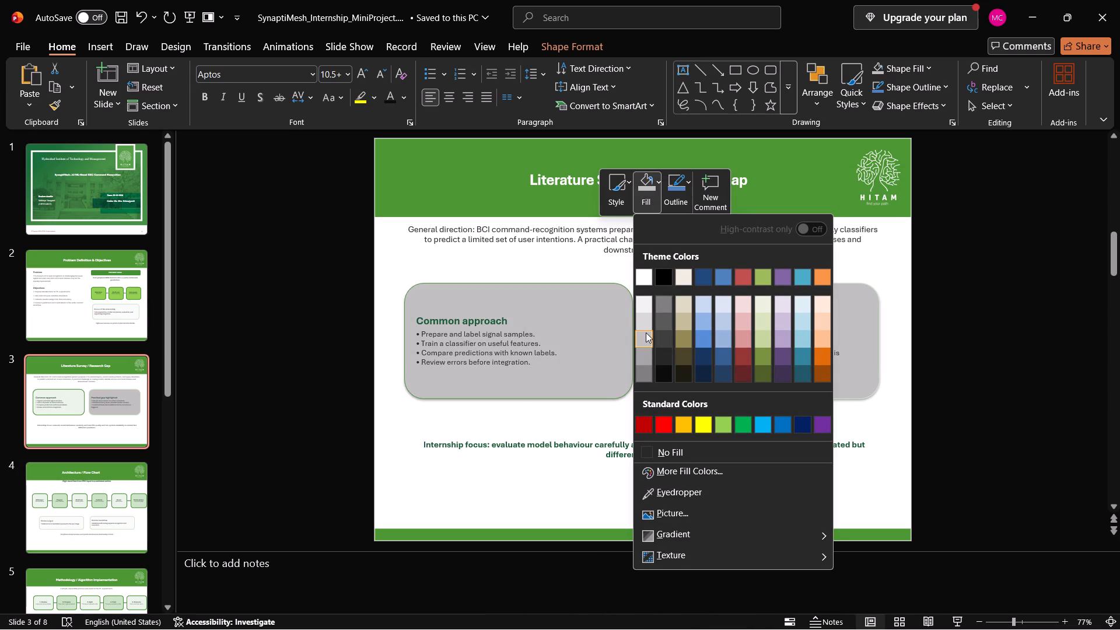
left_click(646, 332)
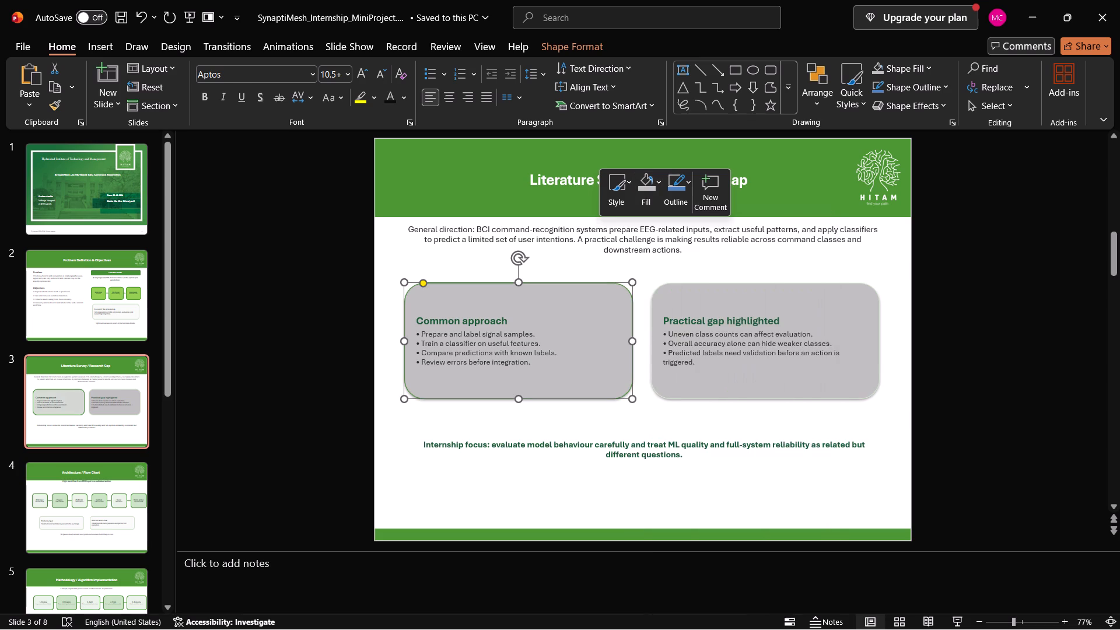
left_click(886, 300)
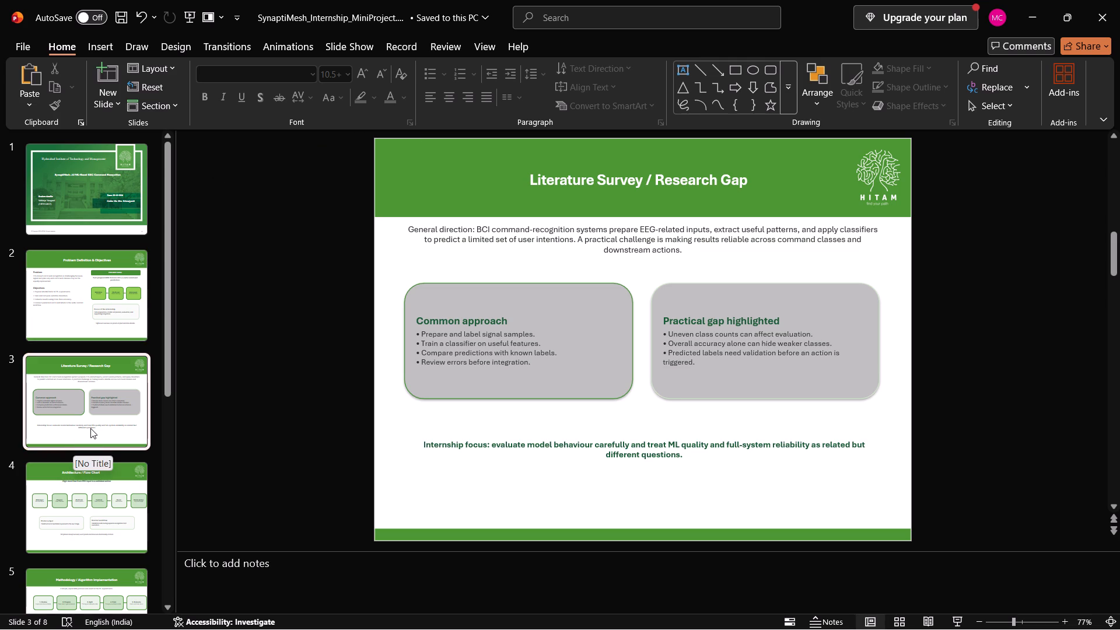
Check slides 3 and 4 of the PPT Mini project format template, then return to the SynaptiMesh presentation.
key("alt+Tab")
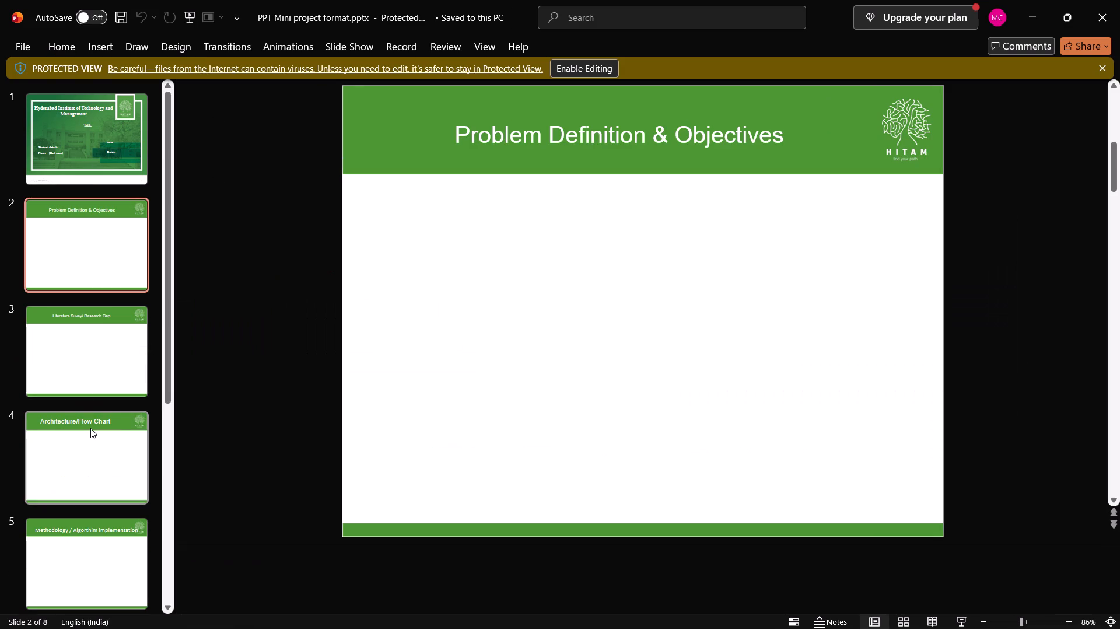
key("Down")
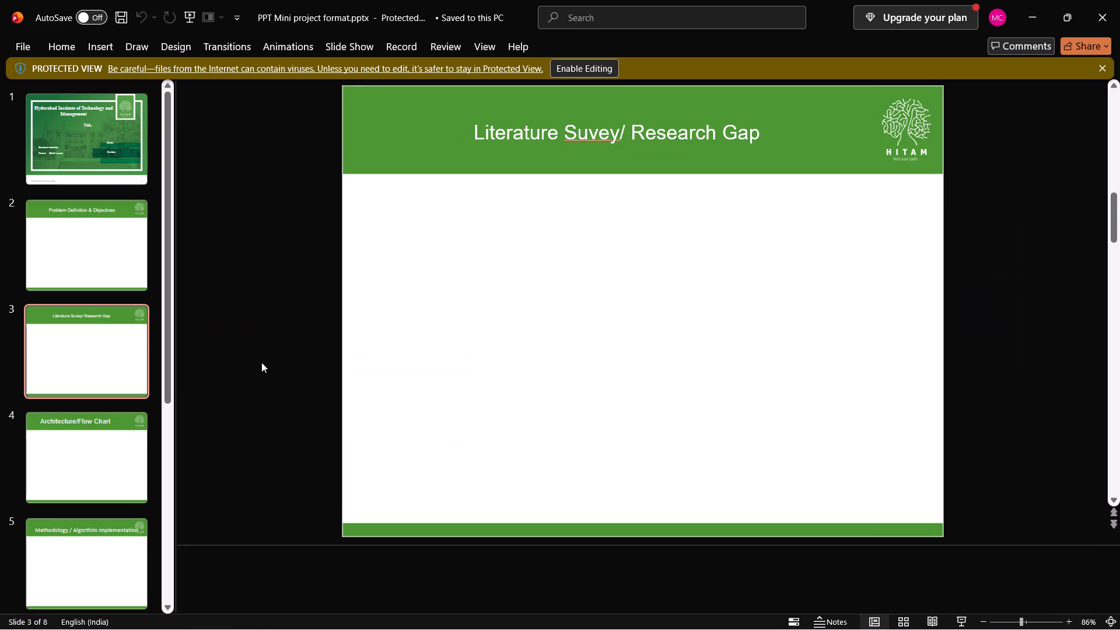
key("Down")
key("alt+Tab")
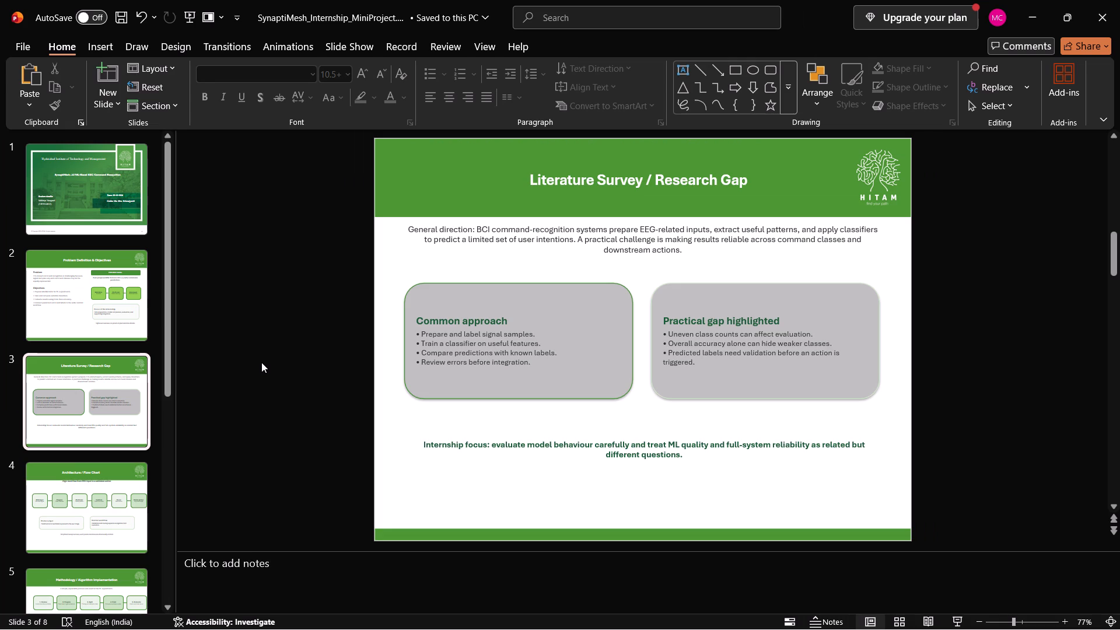
On slide 4, Architecture / Flow Chart, fill the EEG Input box with the light green standard colour.
left_click(81, 475)
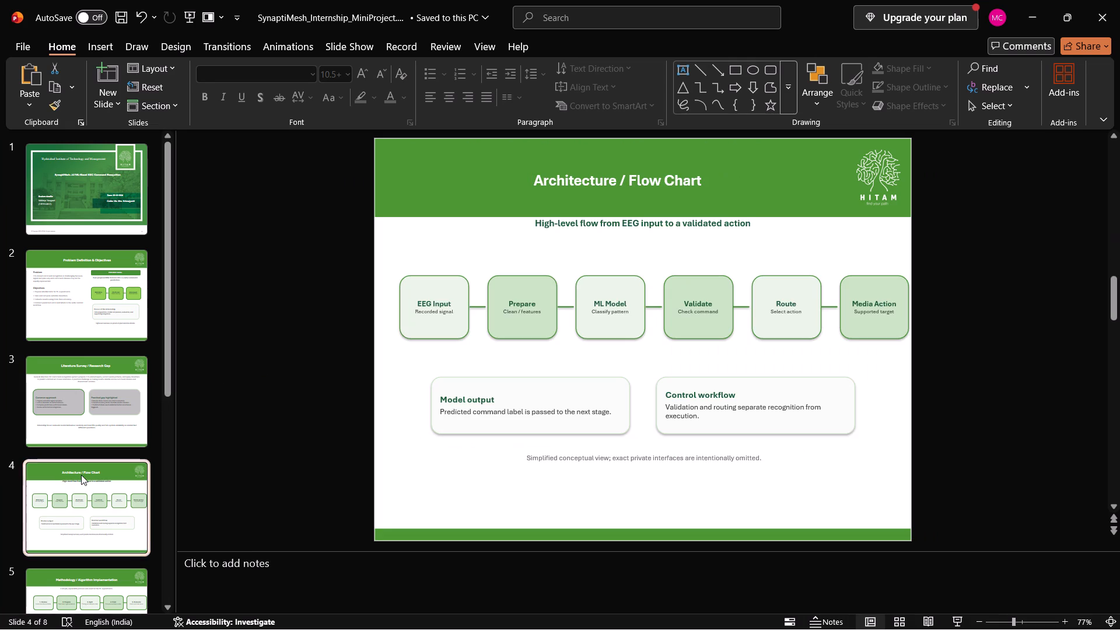
left_click(439, 295)
right_click(439, 295)
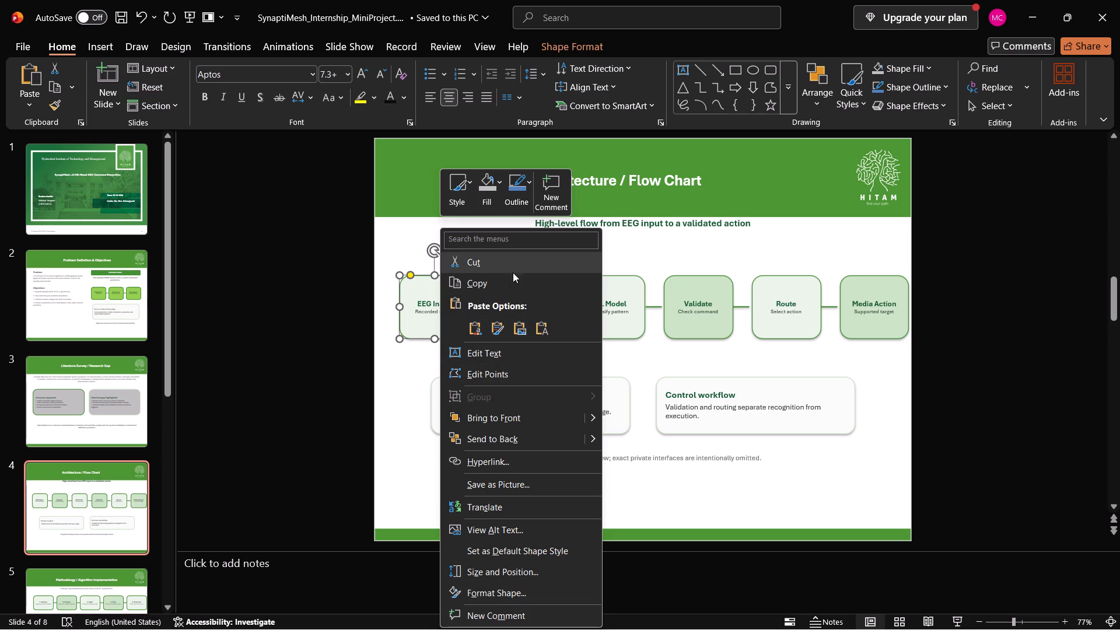
left_click(499, 174)
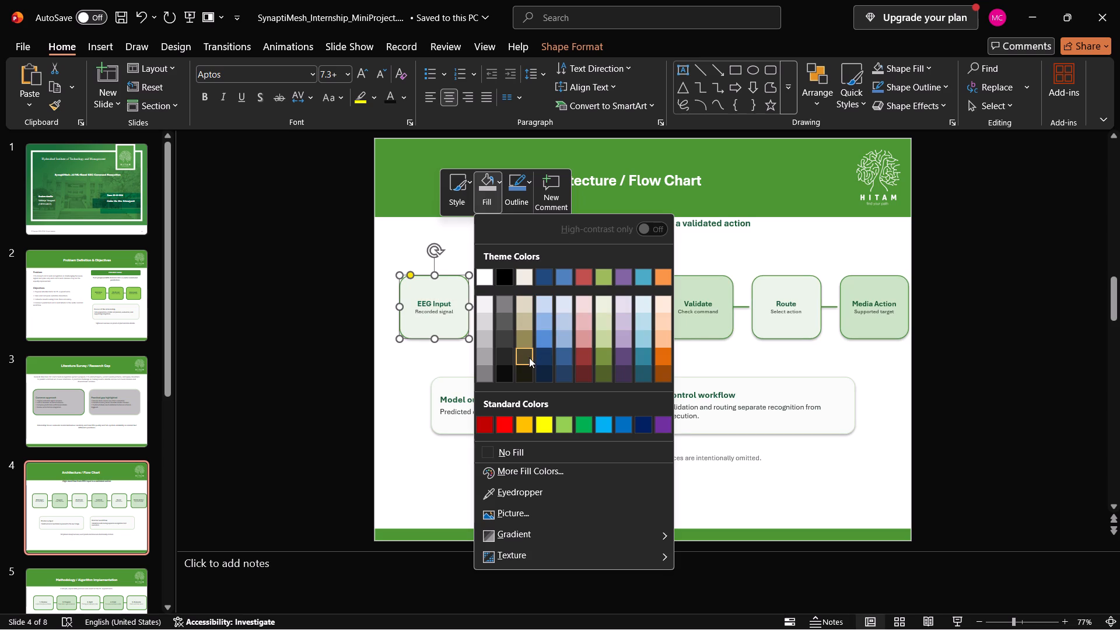
left_click(558, 425)
Fill the Prepare box with the light green standard colour.
left_click(528, 300)
right_click(528, 300)
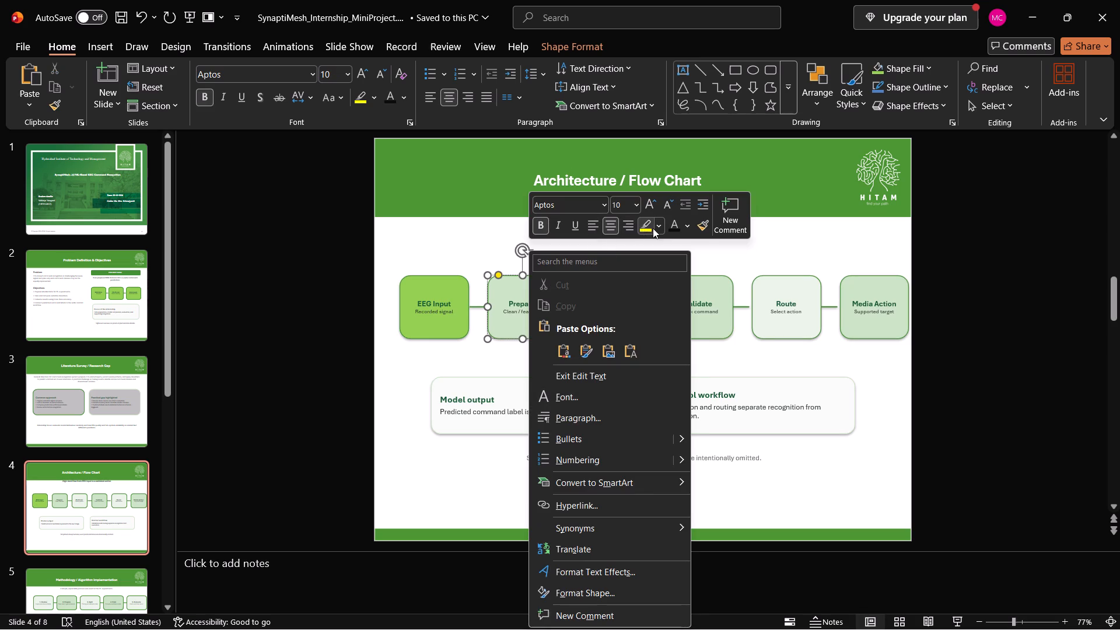
left_click(659, 228)
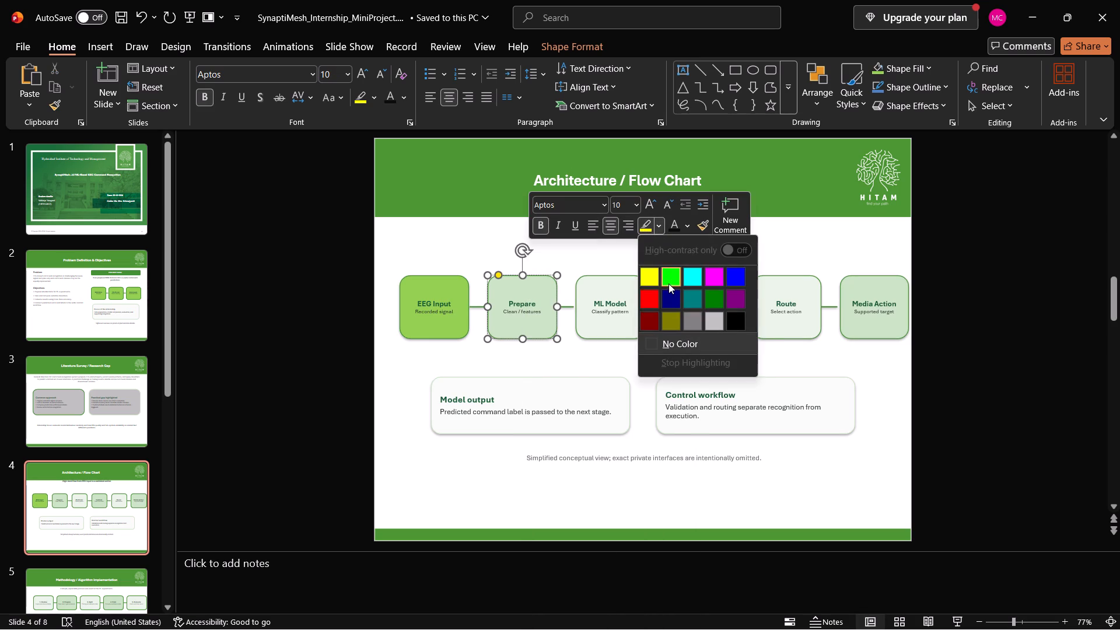
left_click(586, 373)
left_click(544, 290)
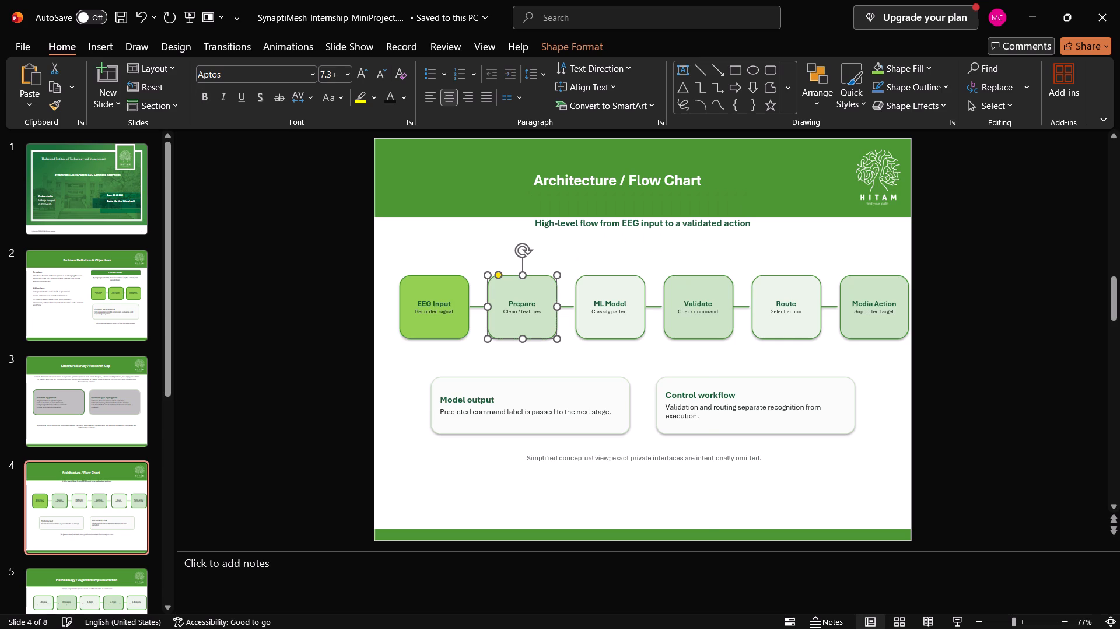
right_click(544, 290)
left_click(595, 188)
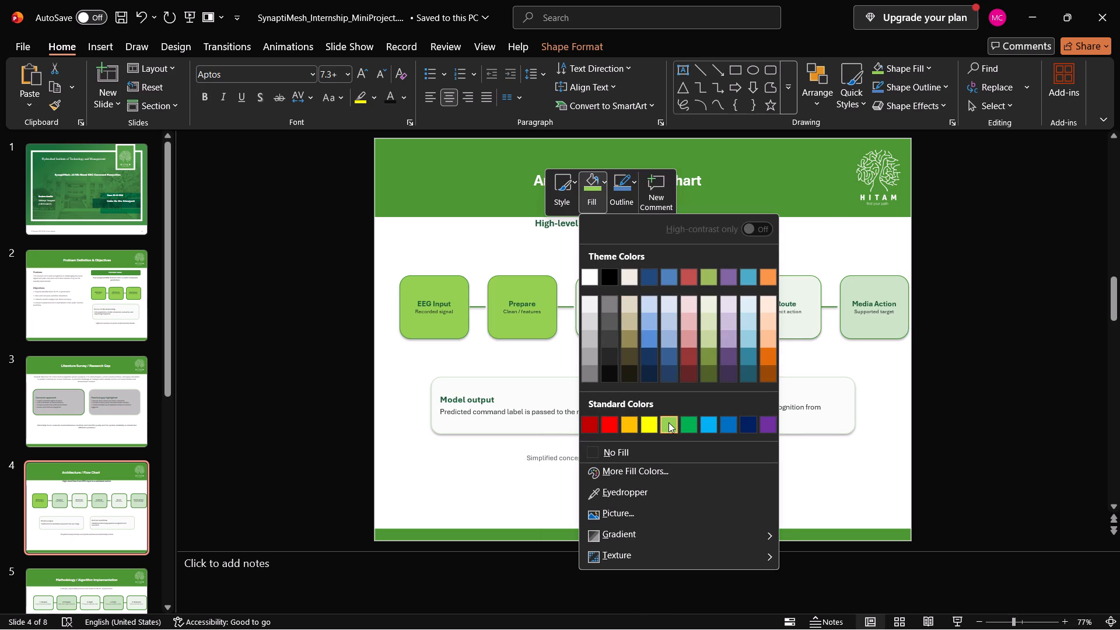
left_click(668, 422)
Fill the ML Model box with the light green standard colour.
left_click(624, 312)
right_click(624, 312)
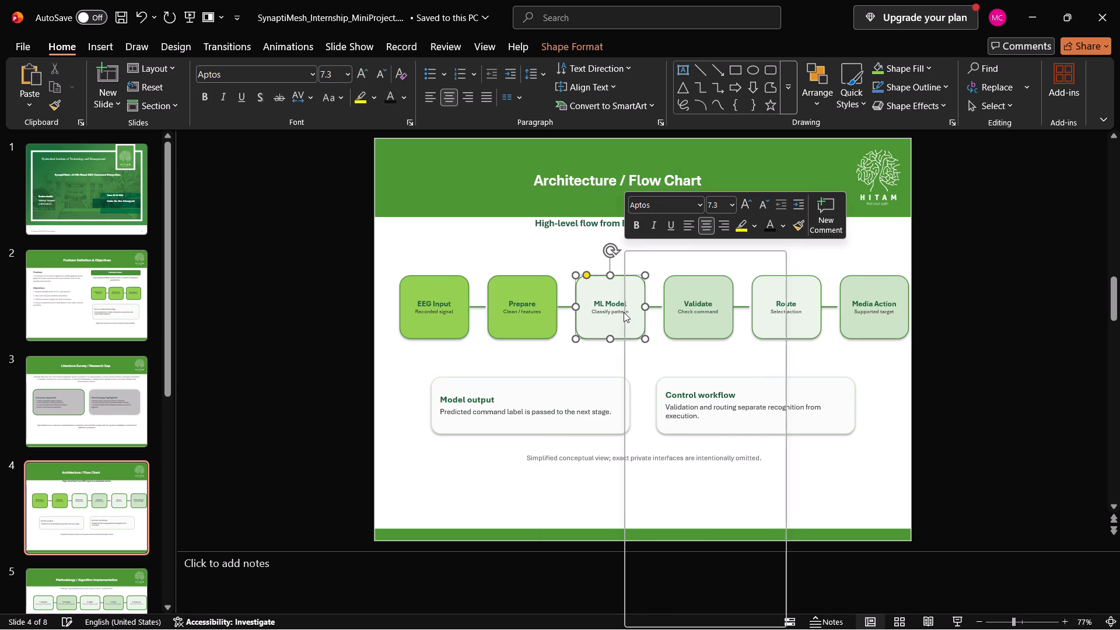
left_click(599, 280)
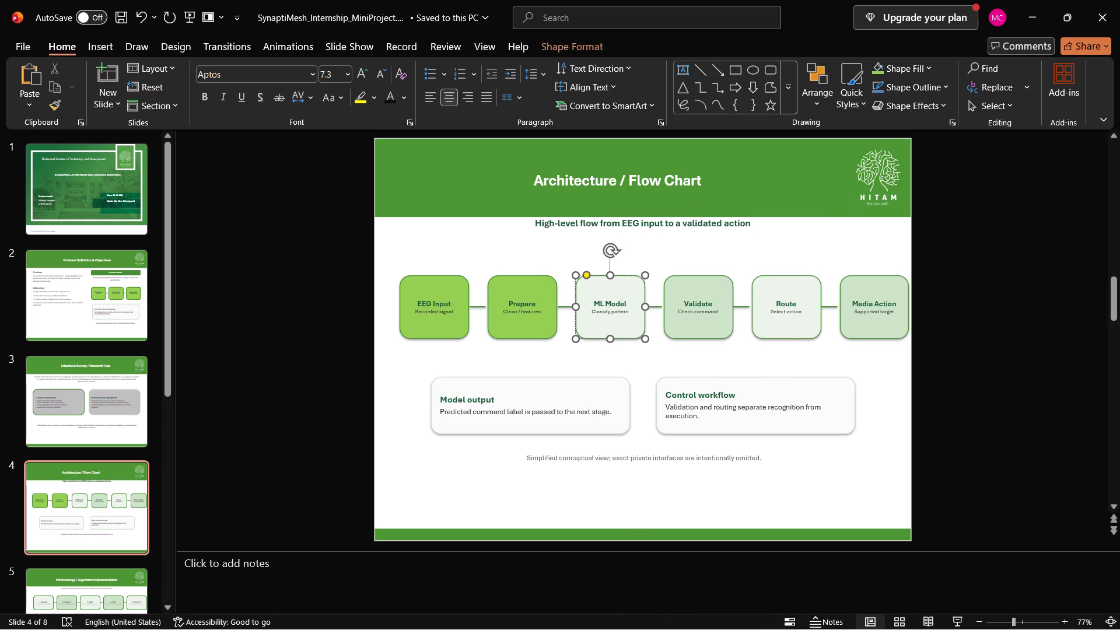
right_click(599, 280)
left_click(646, 184)
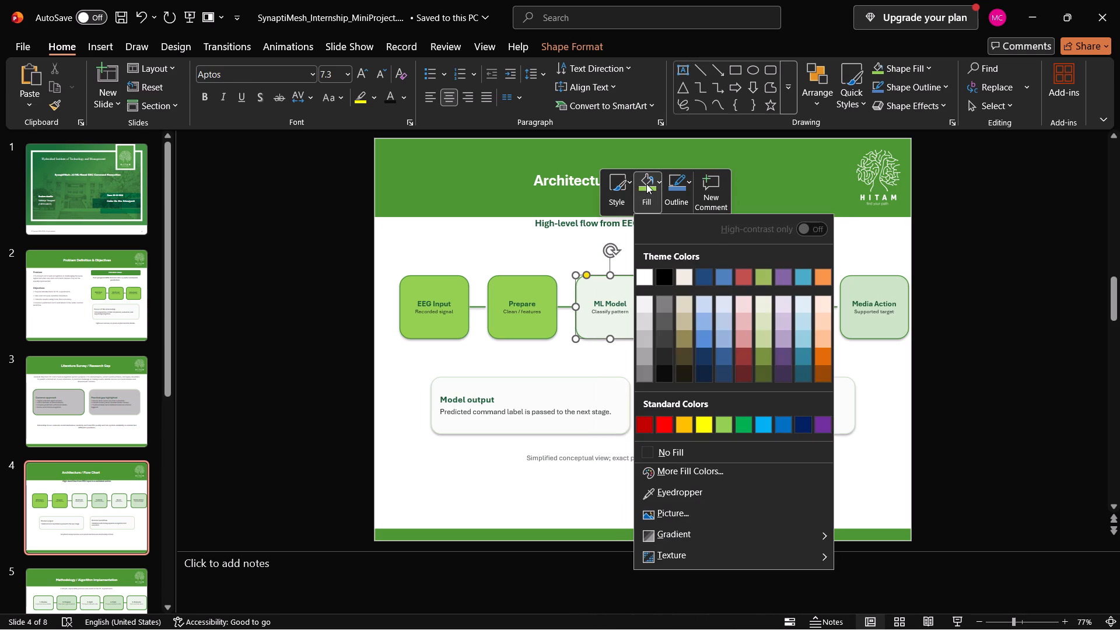
left_click(730, 418)
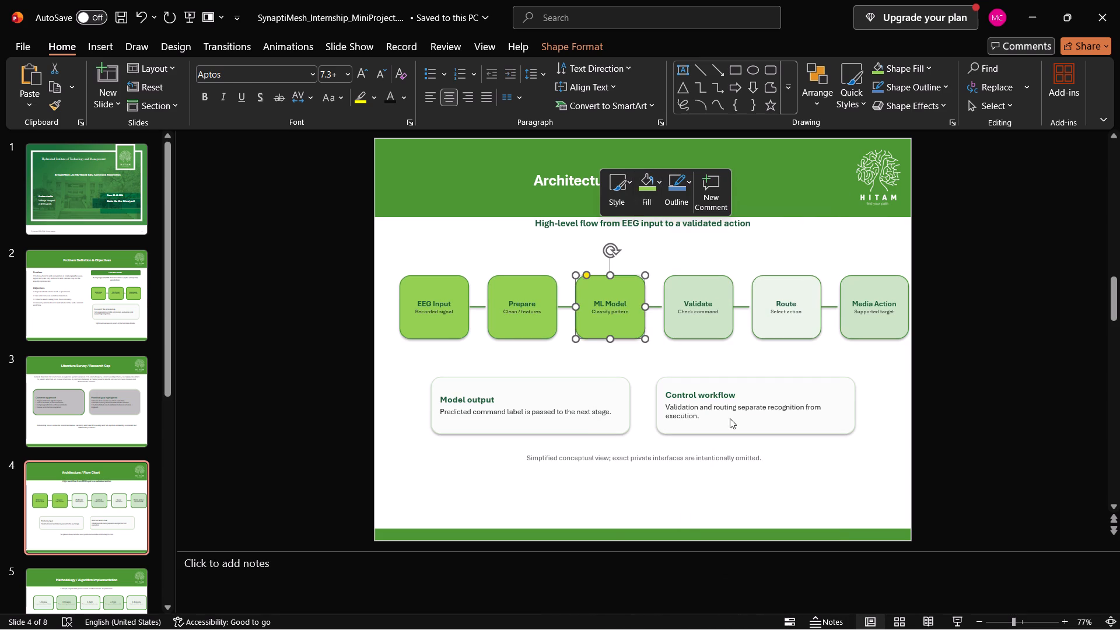
Fill the Validate box with the light green standard colour.
left_click(697, 323)
right_click(697, 323)
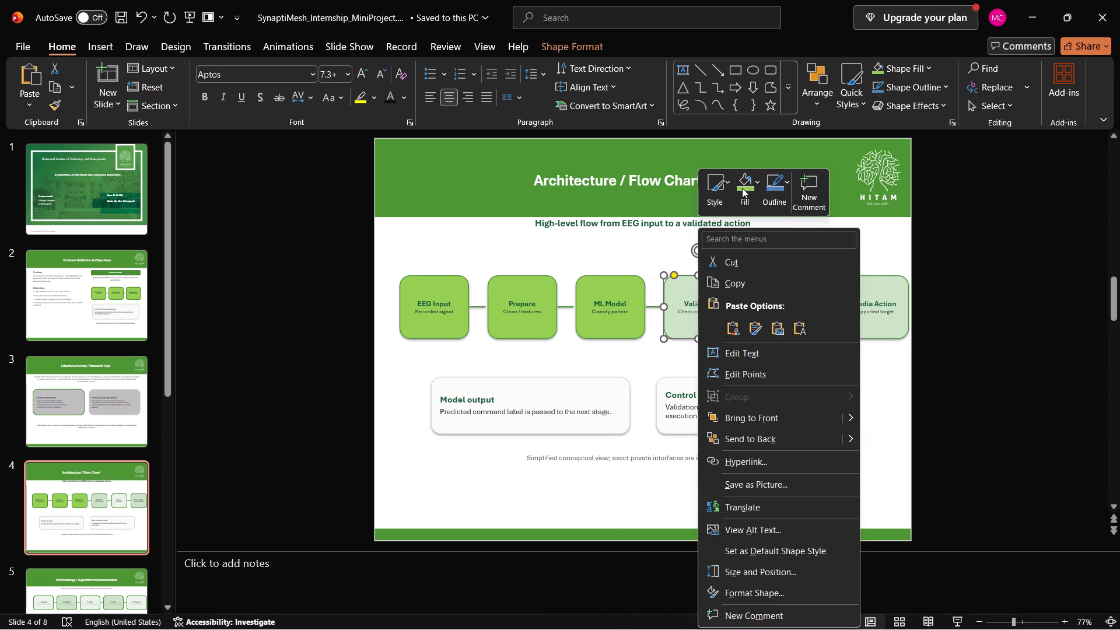
left_click(746, 184)
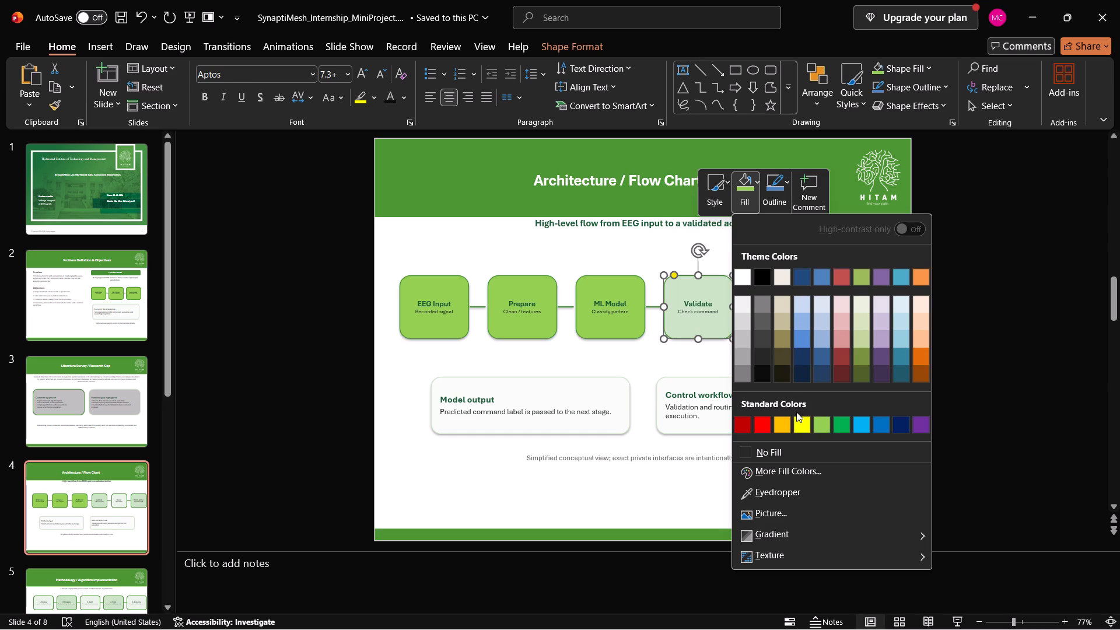
left_click(819, 427)
Fill the Route box with the light green standard colour.
right_click(782, 307)
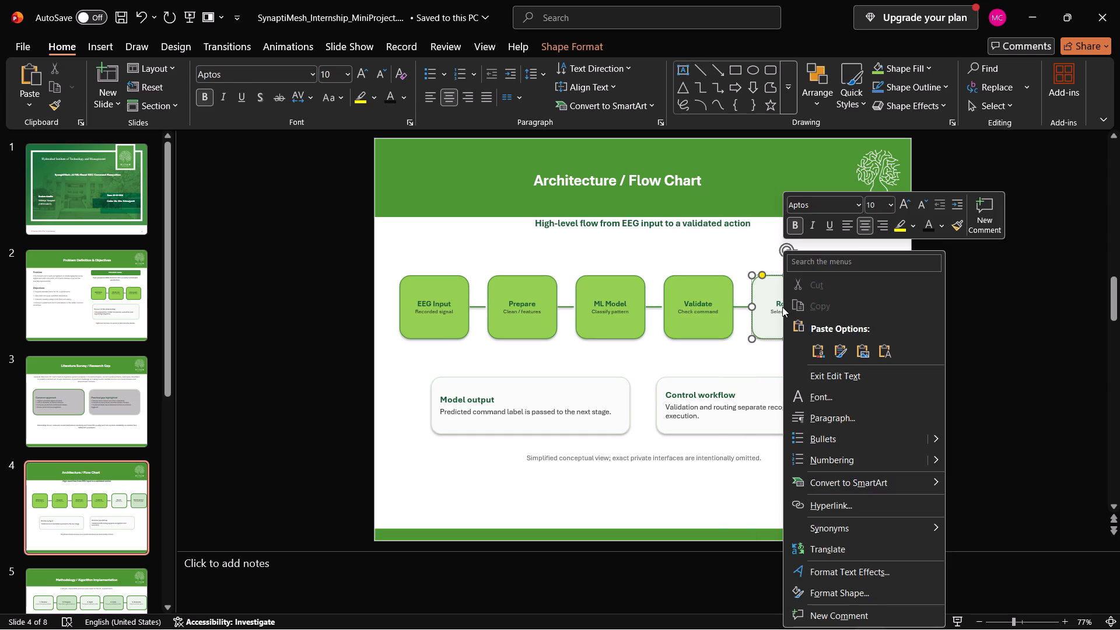
left_click(766, 282)
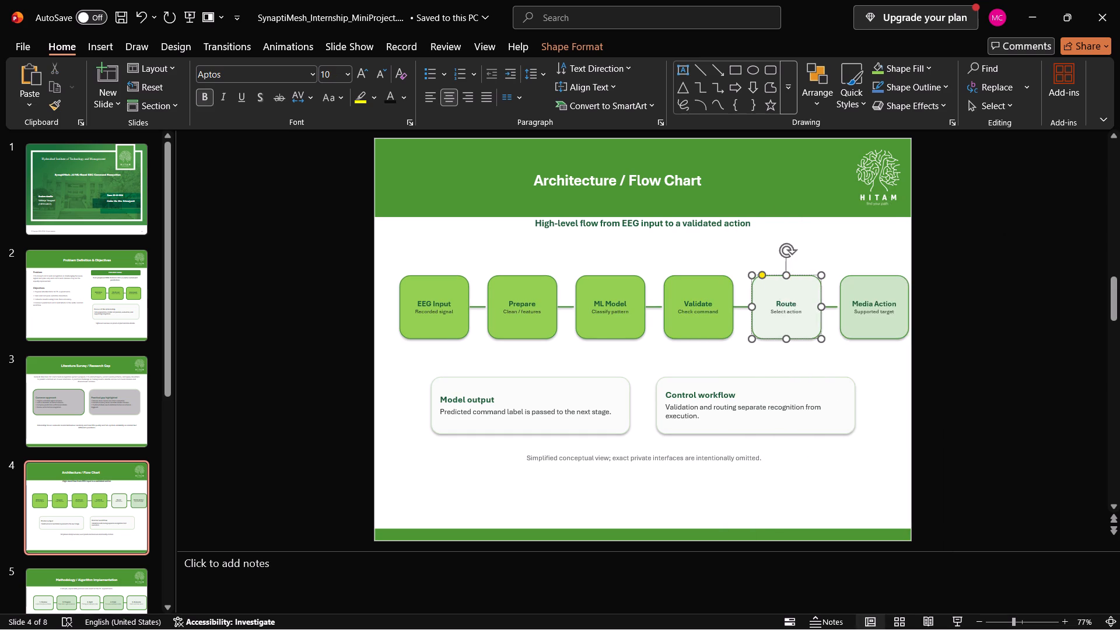
right_click(766, 282)
left_click(815, 192)
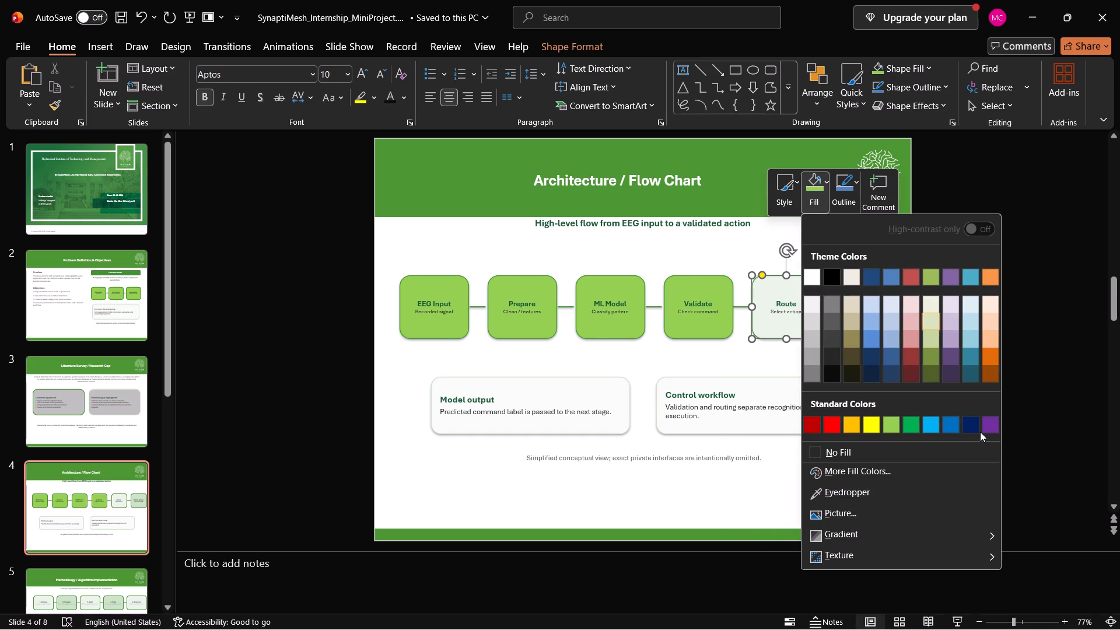
left_click(898, 429)
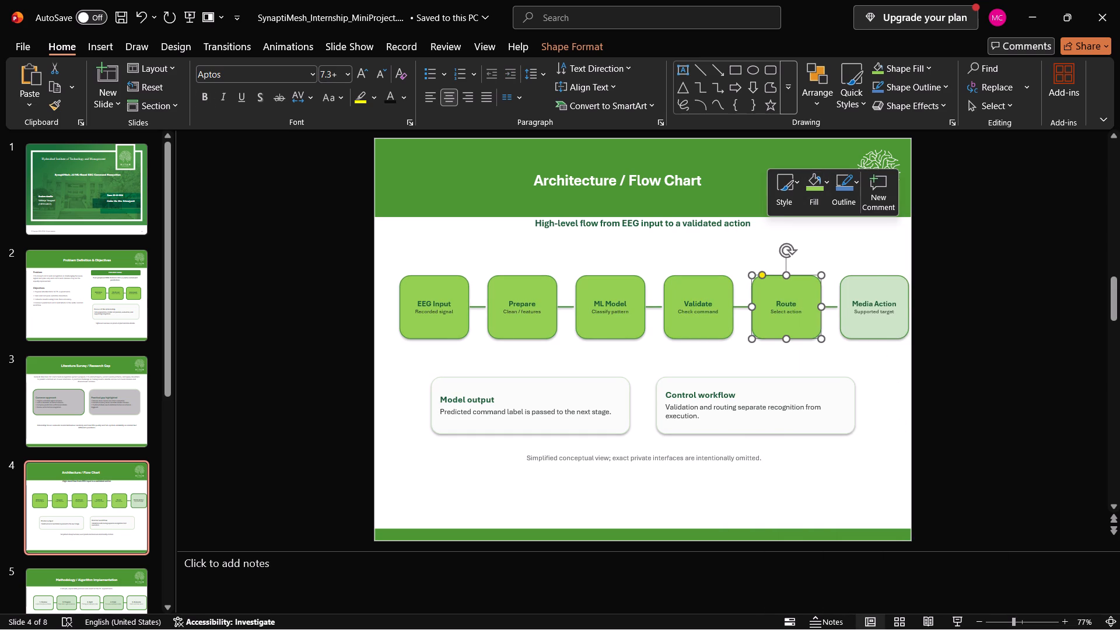
Fill the Media Action box with the light green standard colour.
left_click(866, 317)
right_click(866, 317)
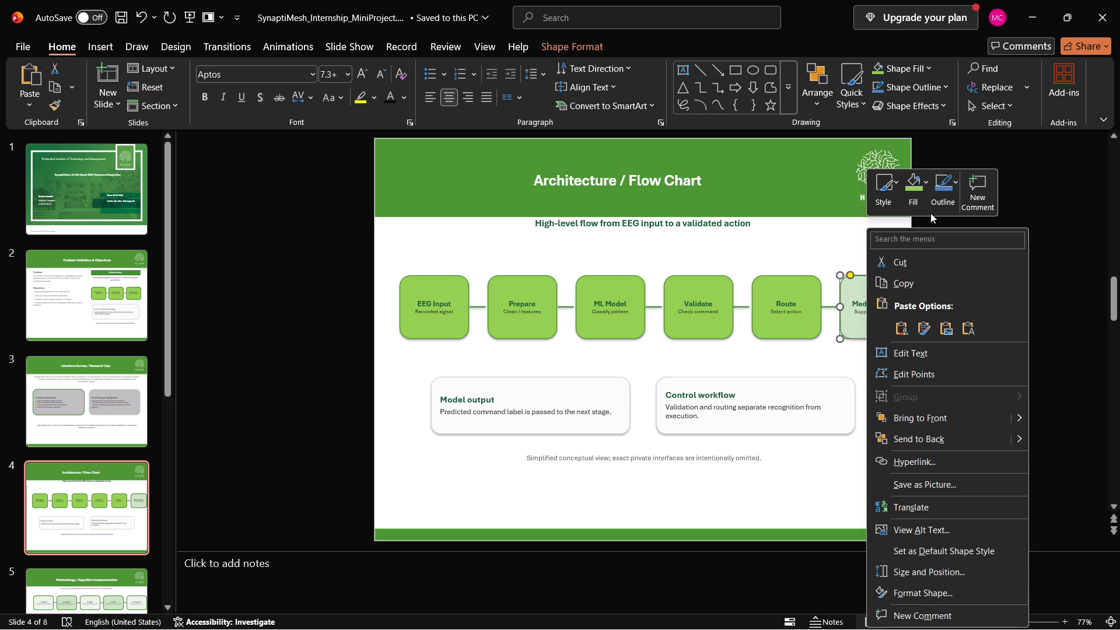
left_click(916, 191)
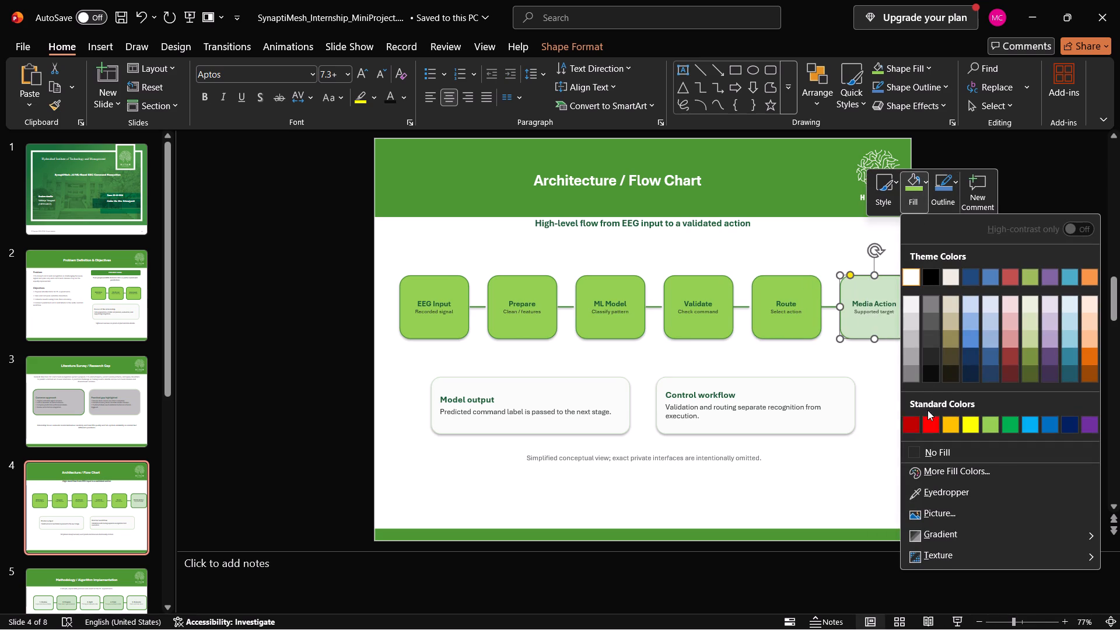
left_click(987, 423)
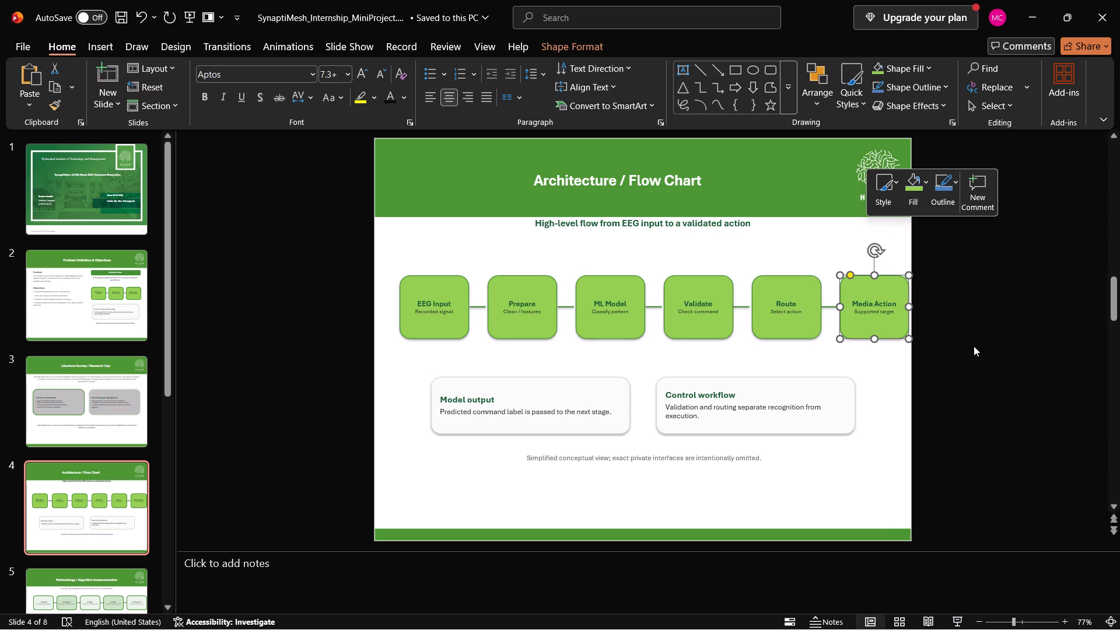
left_click(961, 344)
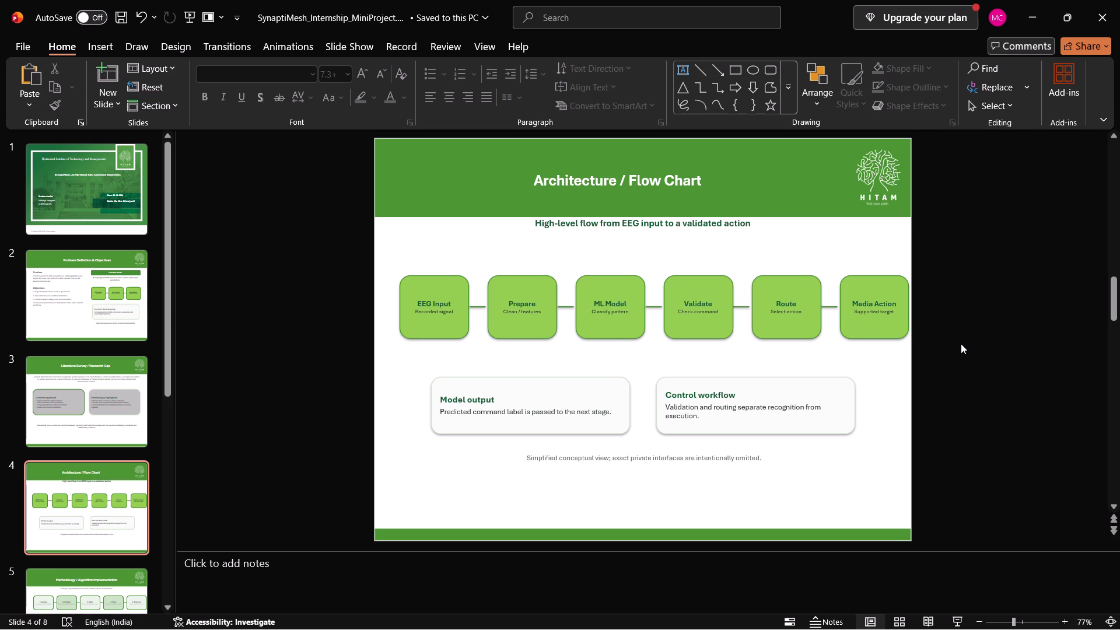
Move the EEG Input box slightly toward the slide's left edge, keeping it level with the other flow boxes.
left_click(440, 321)
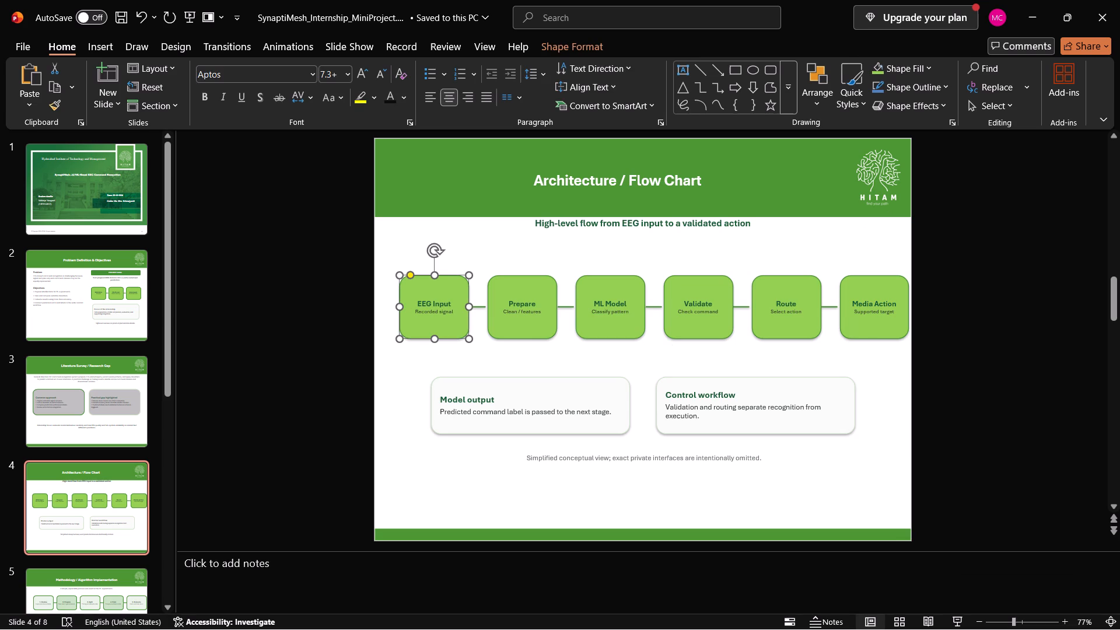
left_click_drag(397, 292, 390, 292)
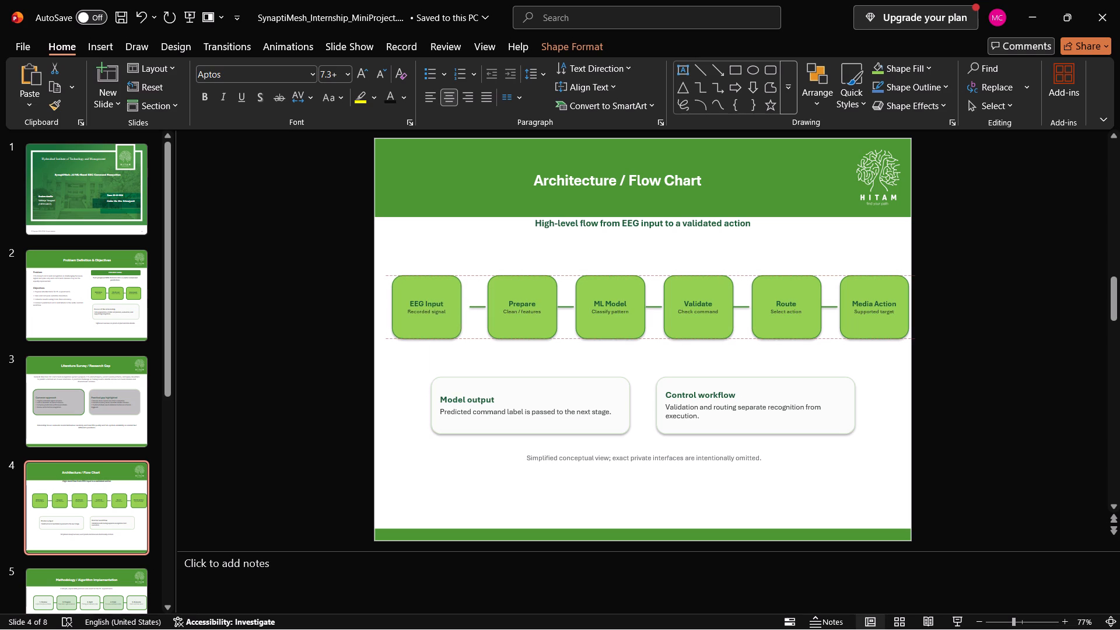
left_click_drag(390, 292, 382, 292)
Move the connector line between EEG Input and Prepare left so it starts just beside the EEG Input box.
left_click(478, 307)
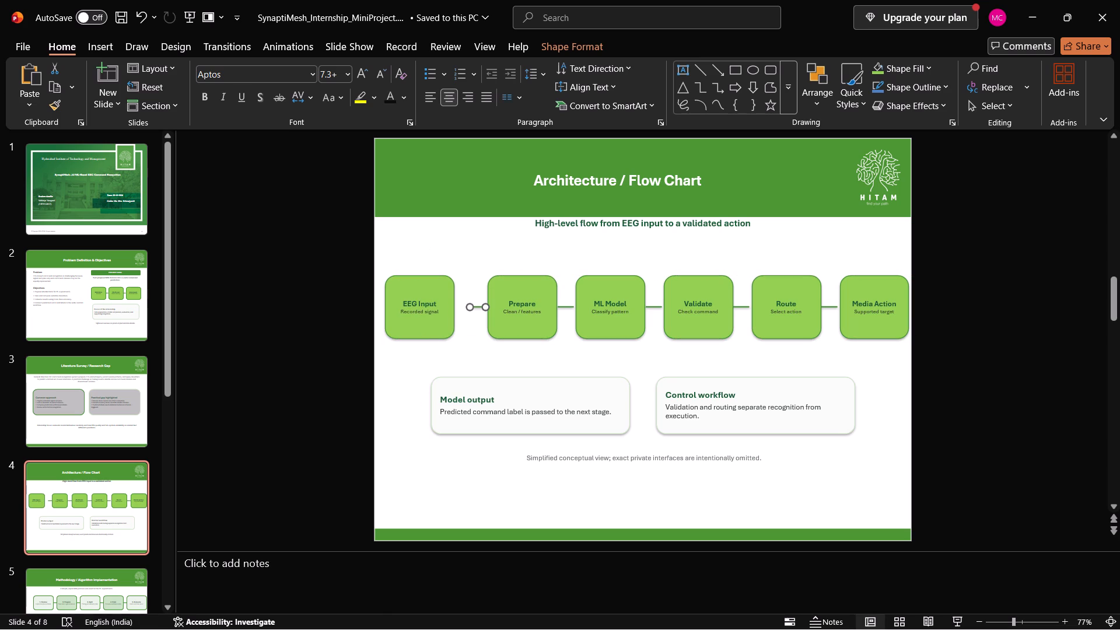
left_click_drag(478, 306, 467, 306)
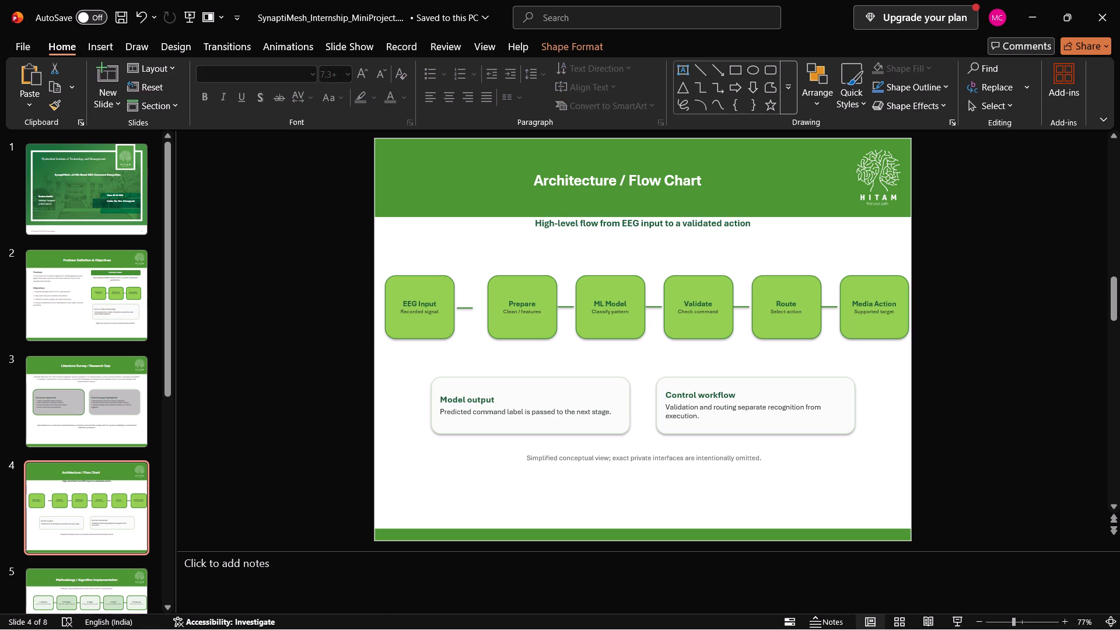
left_click_drag(467, 306, 461, 307)
left_click_drag(461, 307, 468, 308)
left_click_drag(468, 308, 467, 308)
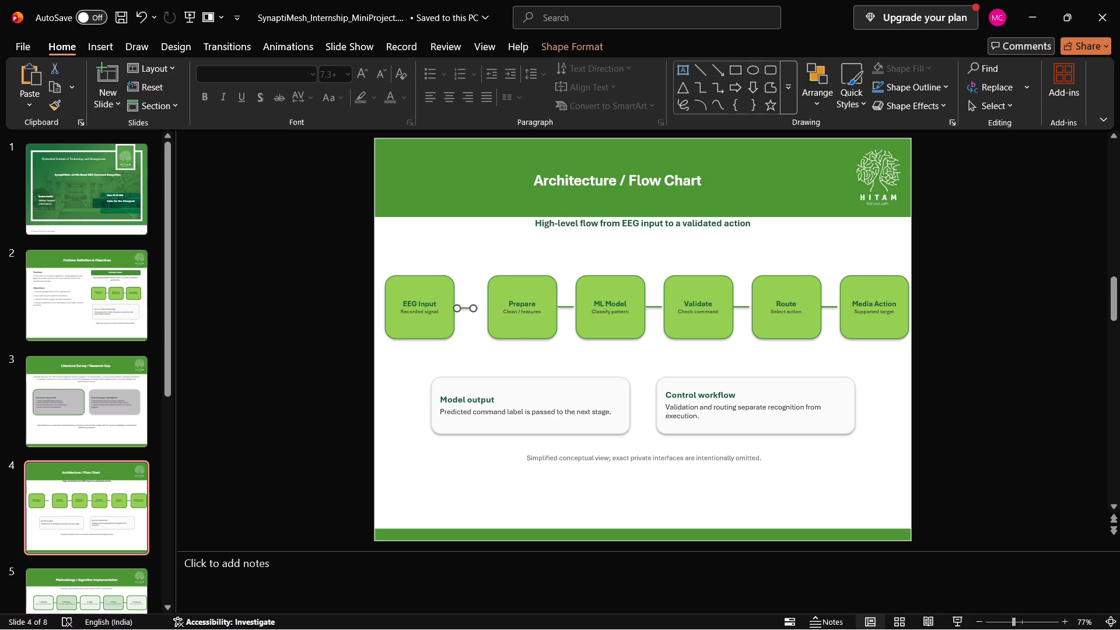
Move the Prepare box left so it sits close to the end of the connector from EEG Input.
left_click(517, 306)
left_click_drag(484, 290, 480, 290)
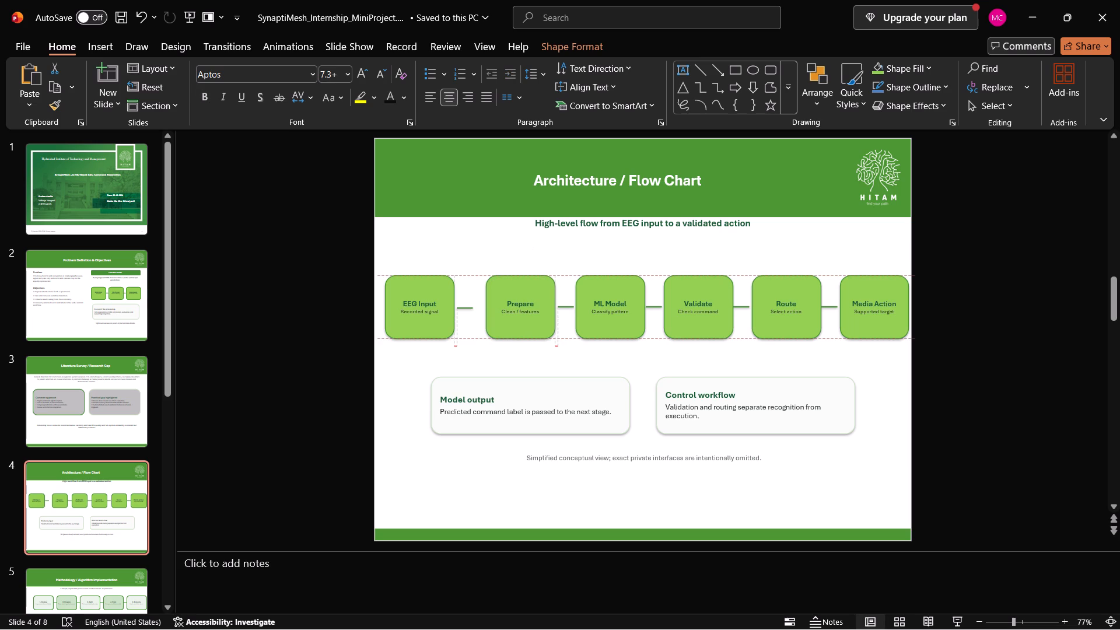
left_click_drag(480, 290, 474, 290)
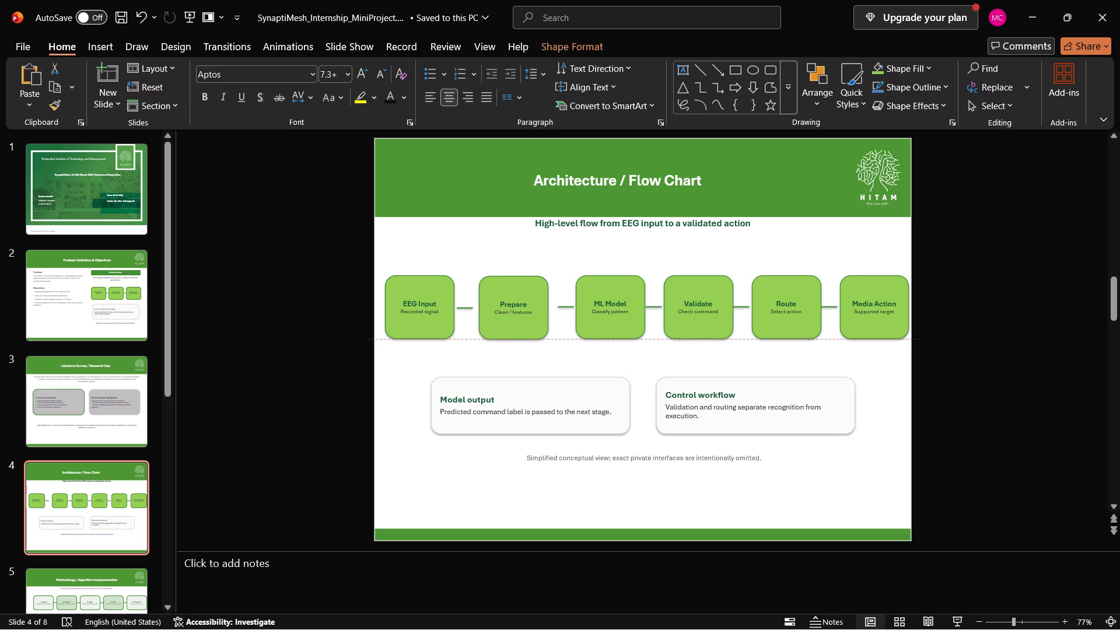
left_click_drag(474, 290, 473, 291)
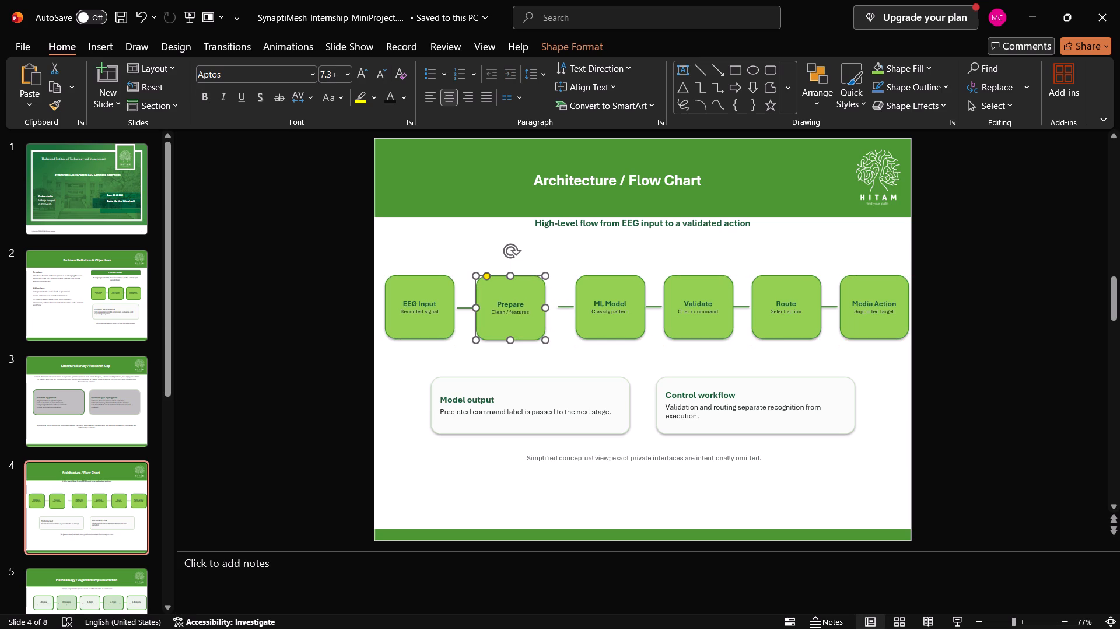
Move the connector line between Prepare and ML Model left so it starts beside the Prepare box.
left_click(561, 291)
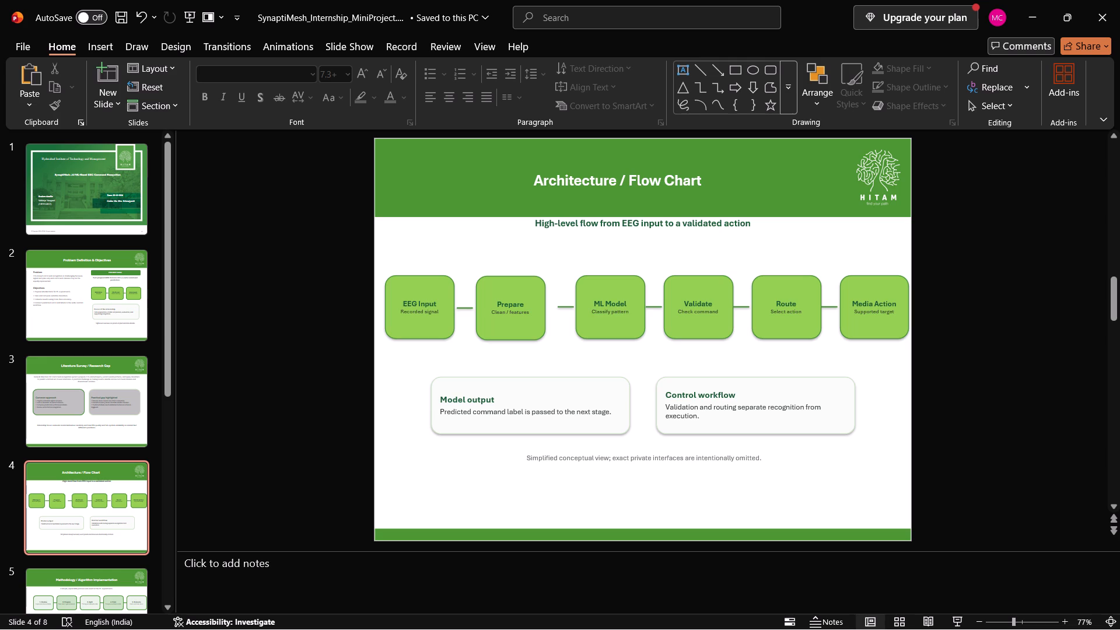
left_click(568, 304)
left_click_drag(568, 304, 557, 307)
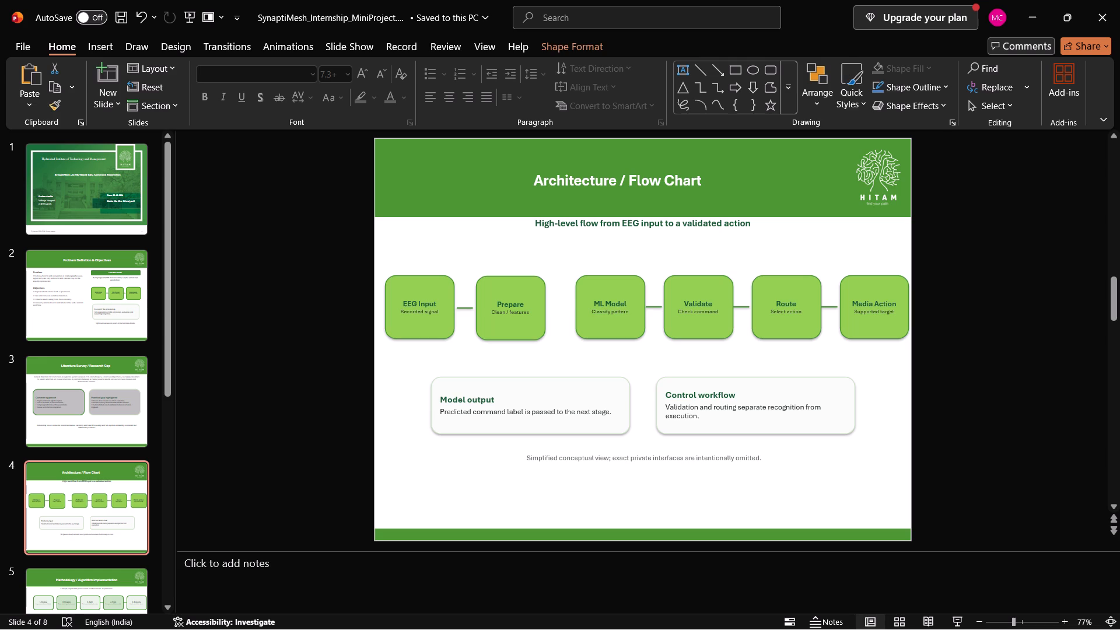
left_click_drag(557, 307, 559, 306)
Select the ML Model box in the flow chart.
left_click(629, 300)
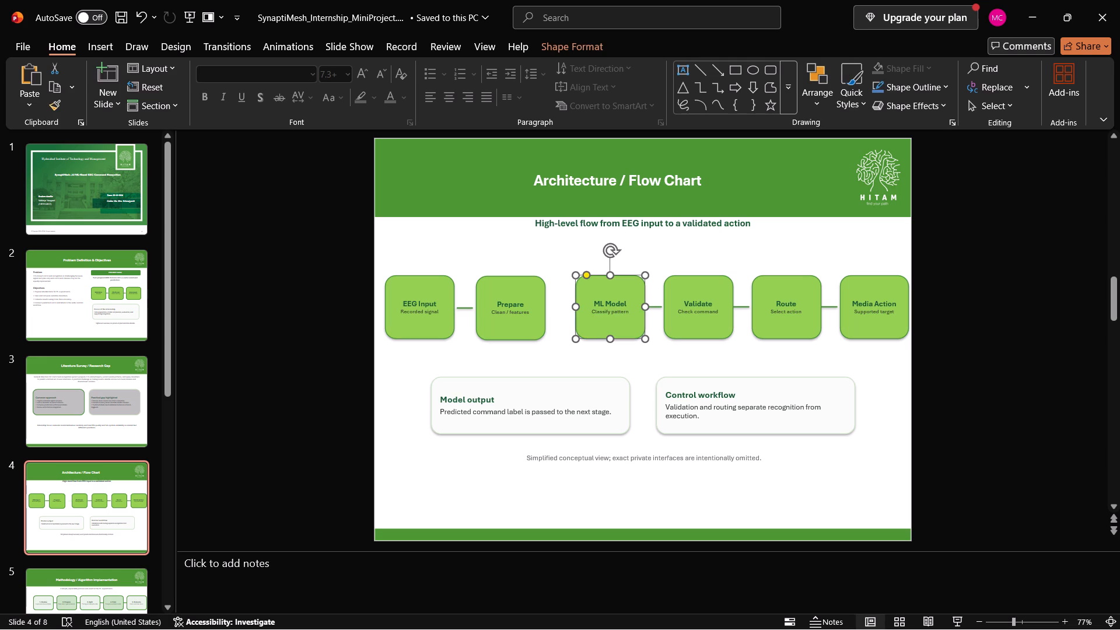
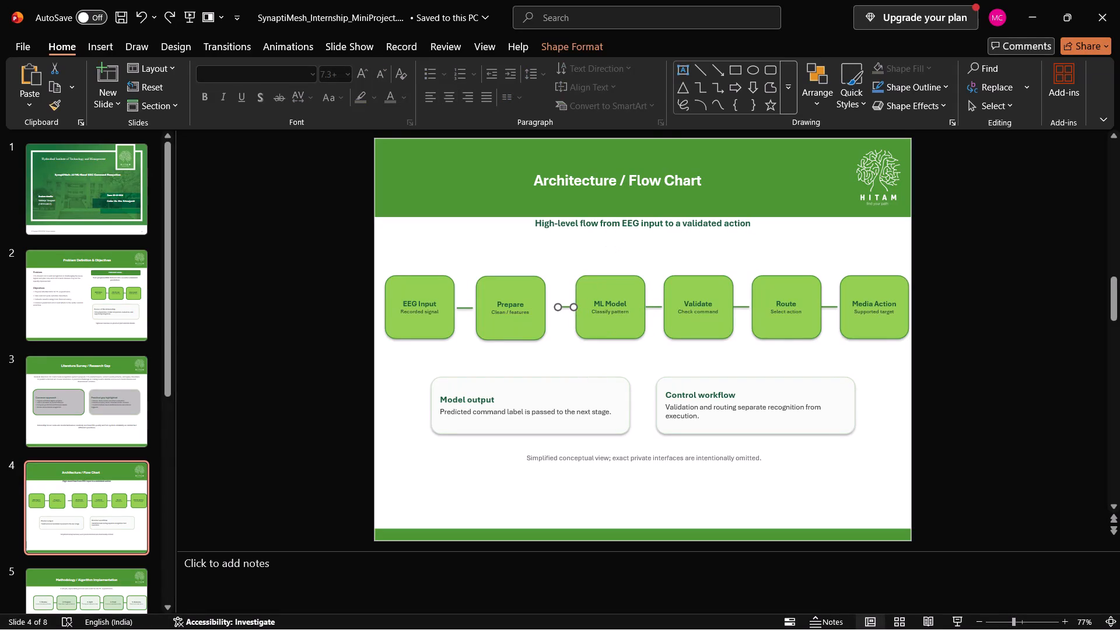
Move the connector between Prepare and ML Model further left so it starts just beside the Prepare box.
left_click(566, 305)
left_click_drag(566, 305, 557, 306)
left_click_drag(557, 306, 558, 306)
Move the ML Model box slightly left, close to the connector from Prepare and level with the other boxes.
left_click(584, 268)
left_click(600, 300)
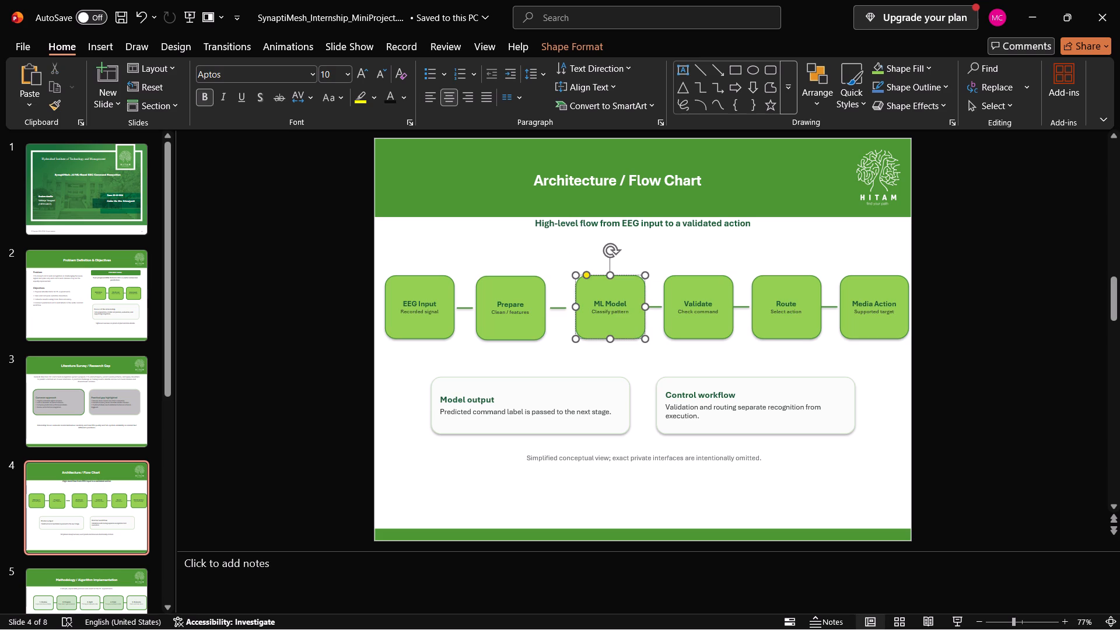
left_click_drag(576, 295, 573, 294)
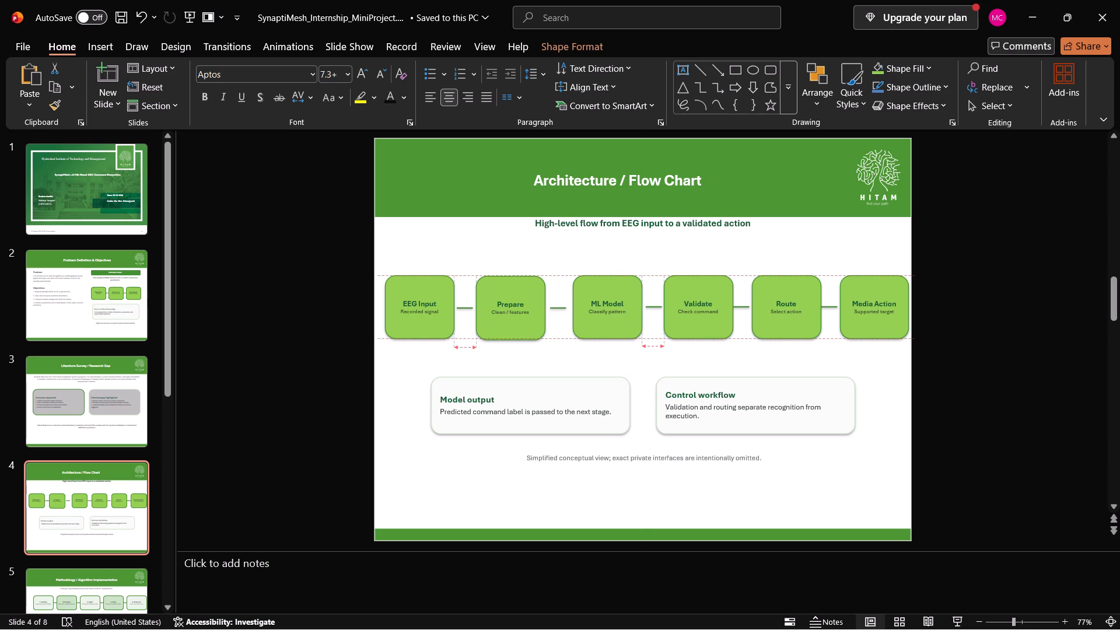
left_click_drag(573, 294, 569, 296)
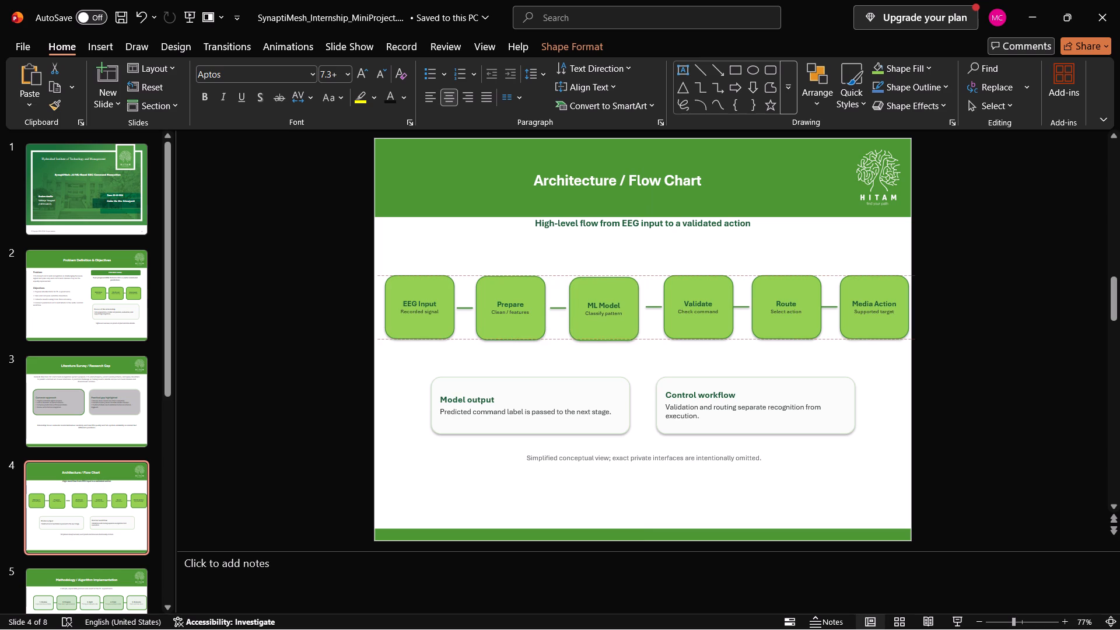
left_click_drag(569, 296, 569, 296)
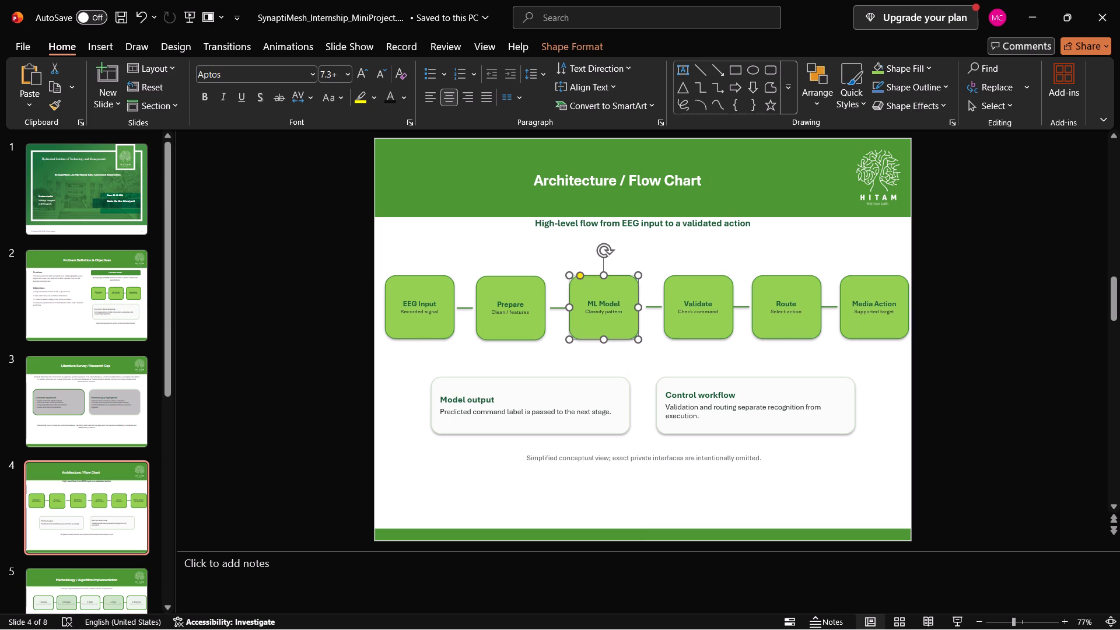
left_click(659, 269)
left_click(676, 261)
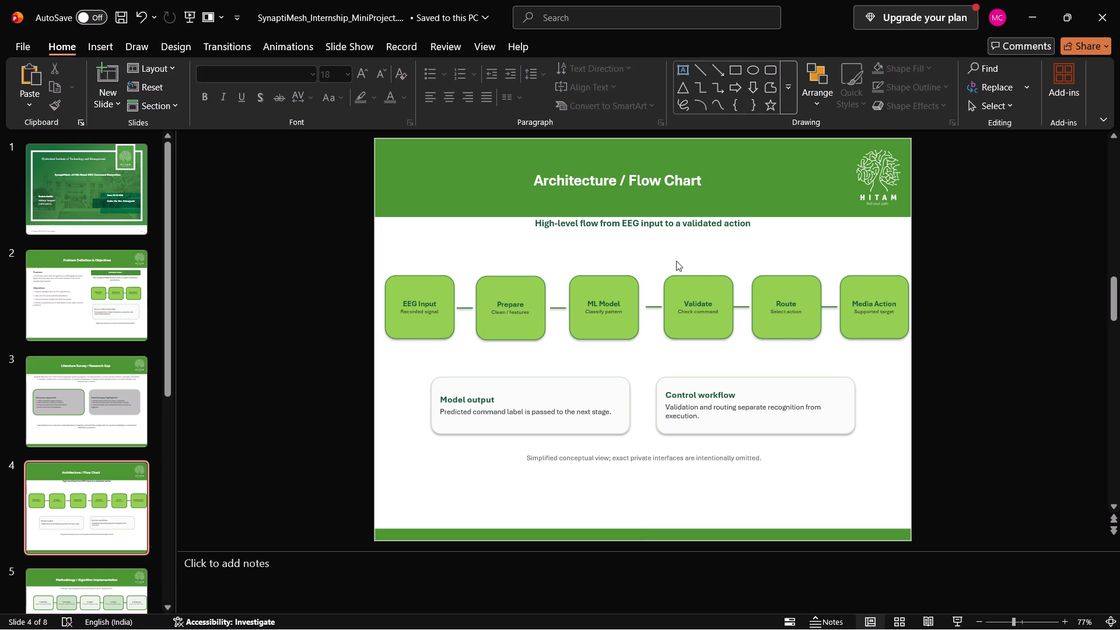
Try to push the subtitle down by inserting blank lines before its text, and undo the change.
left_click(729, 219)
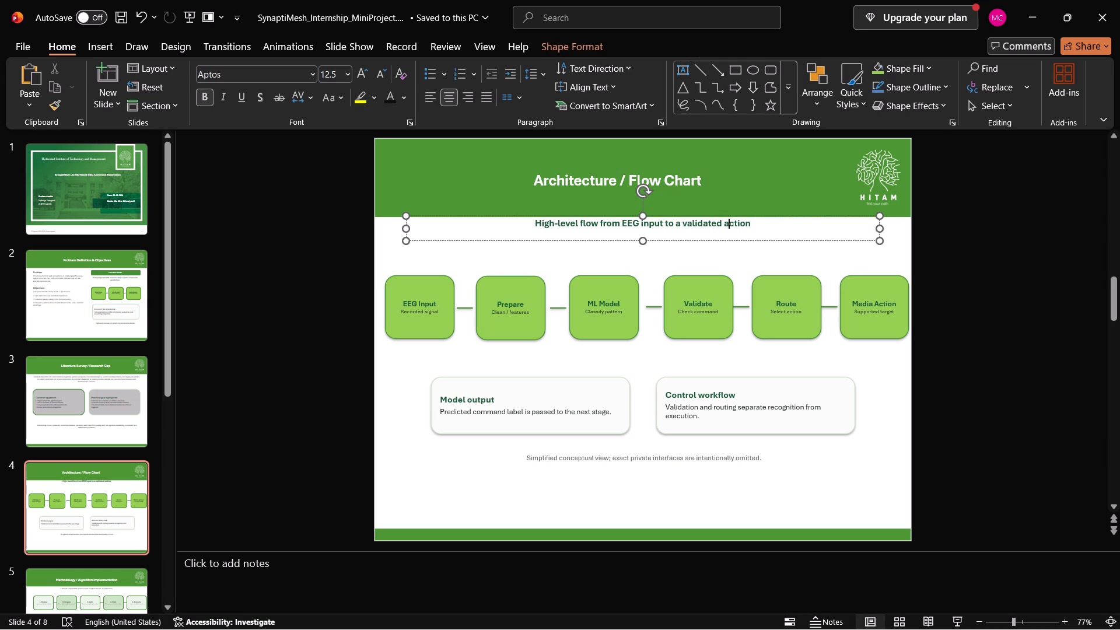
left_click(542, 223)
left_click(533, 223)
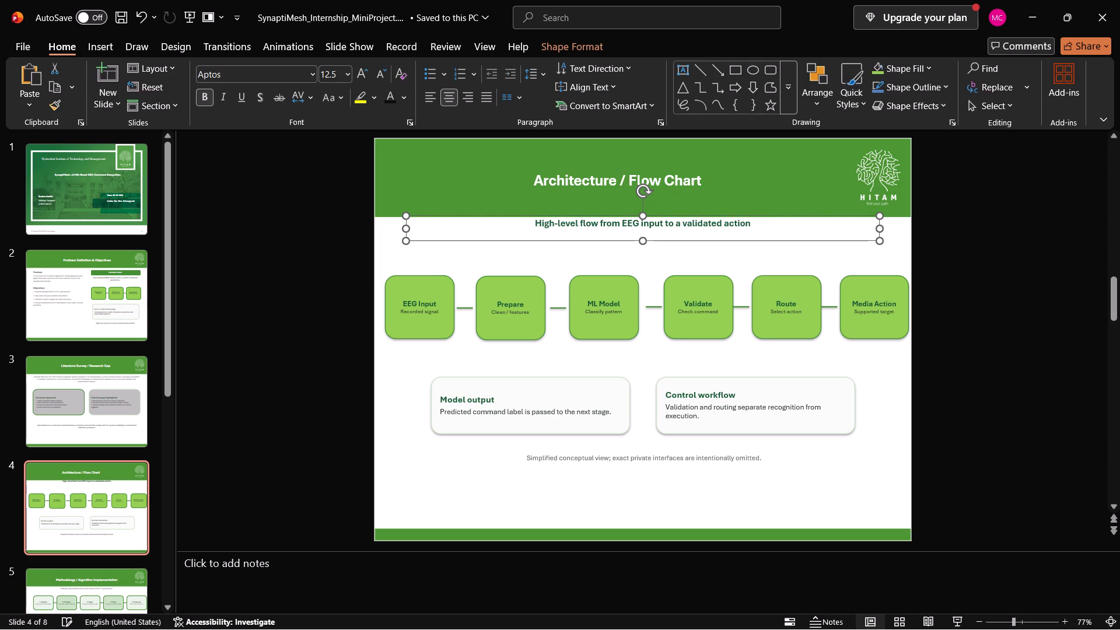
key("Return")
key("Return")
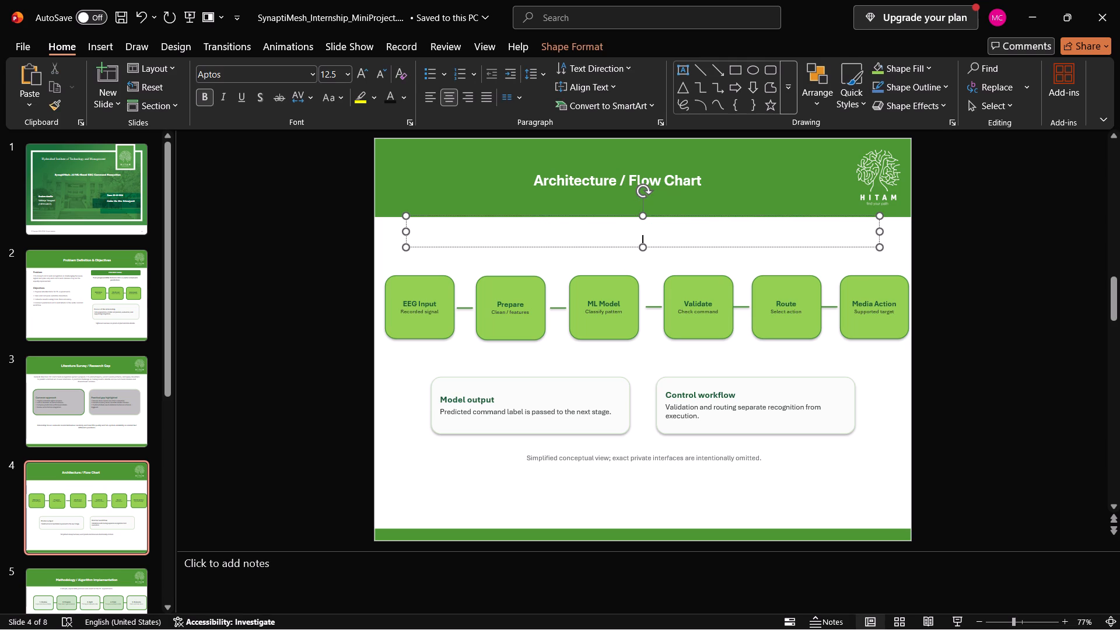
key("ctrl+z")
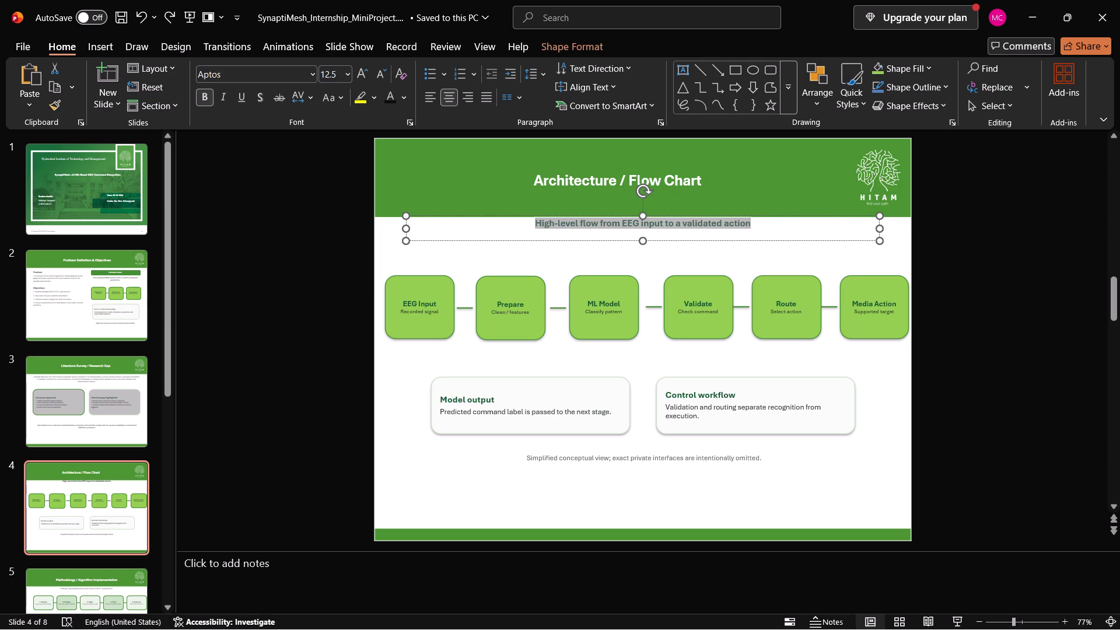
Move the subtitle text box straight down into the gap between the green header and the flow chart, keeping it centred.
left_click(685, 239)
left_click_drag(685, 239, 685, 250)
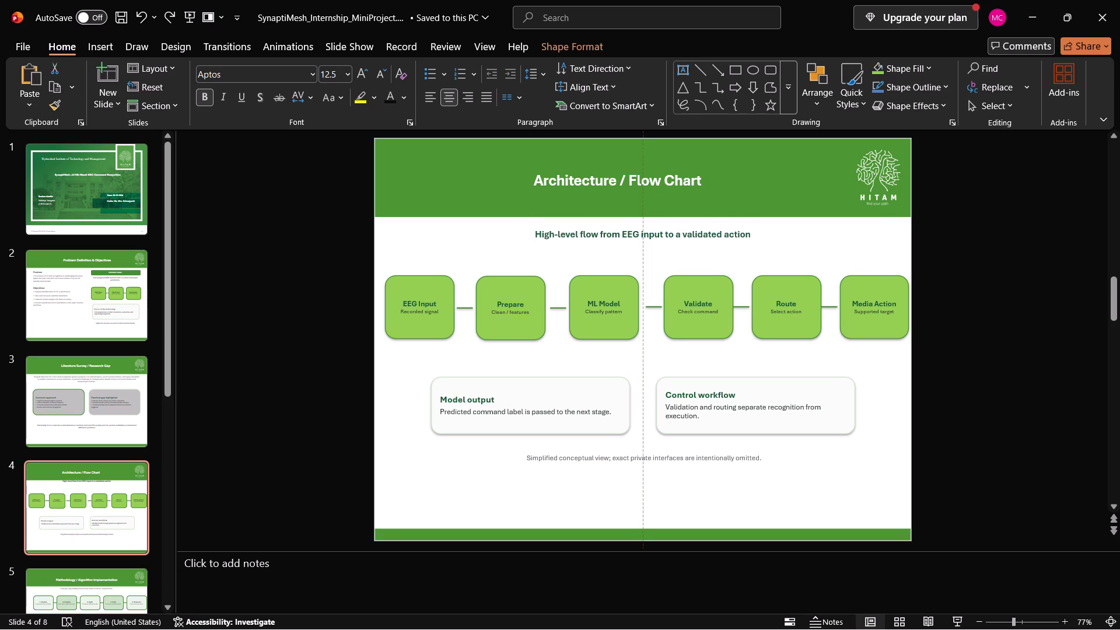
left_click_drag(685, 250, 685, 253)
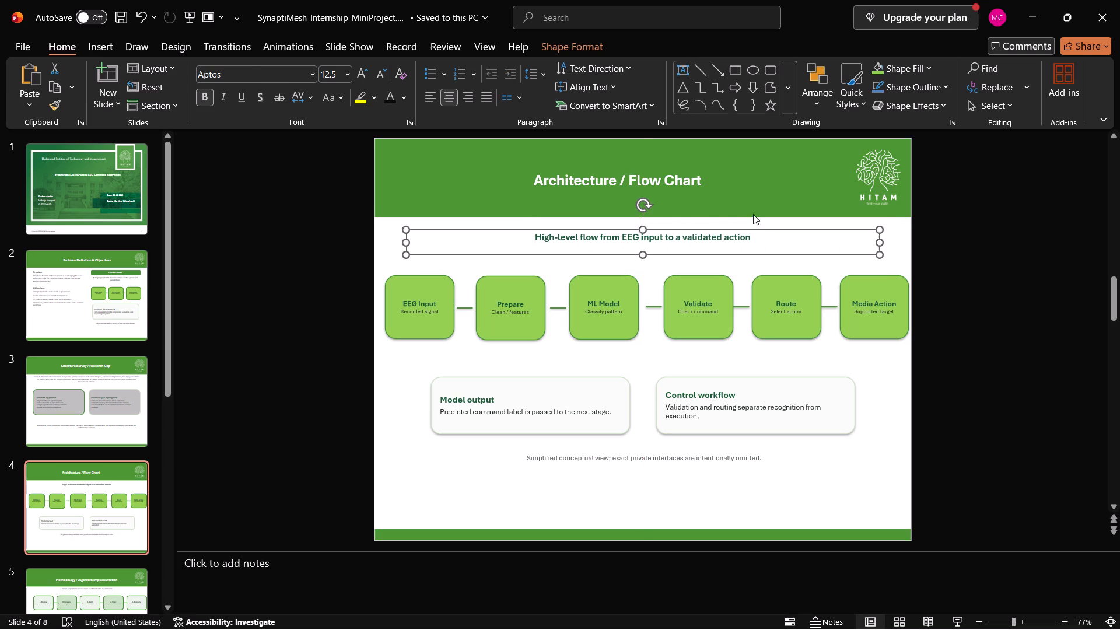
left_click(753, 209)
left_click(352, 294)
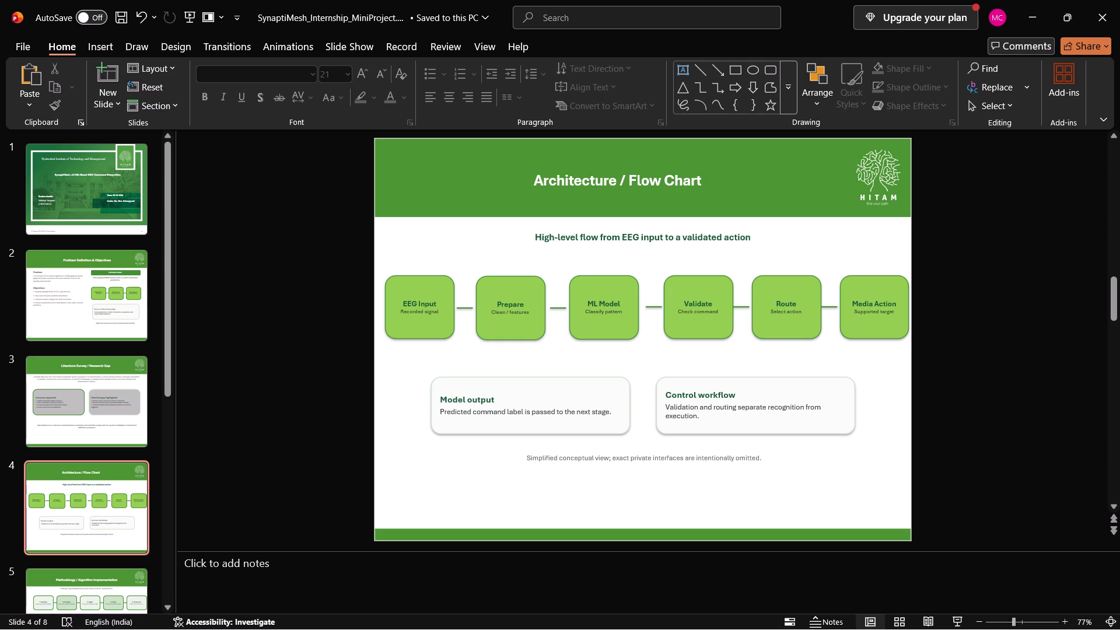
Move the connector between ML Model and Validate left so it starts just beside the ML Model box.
left_click(653, 306)
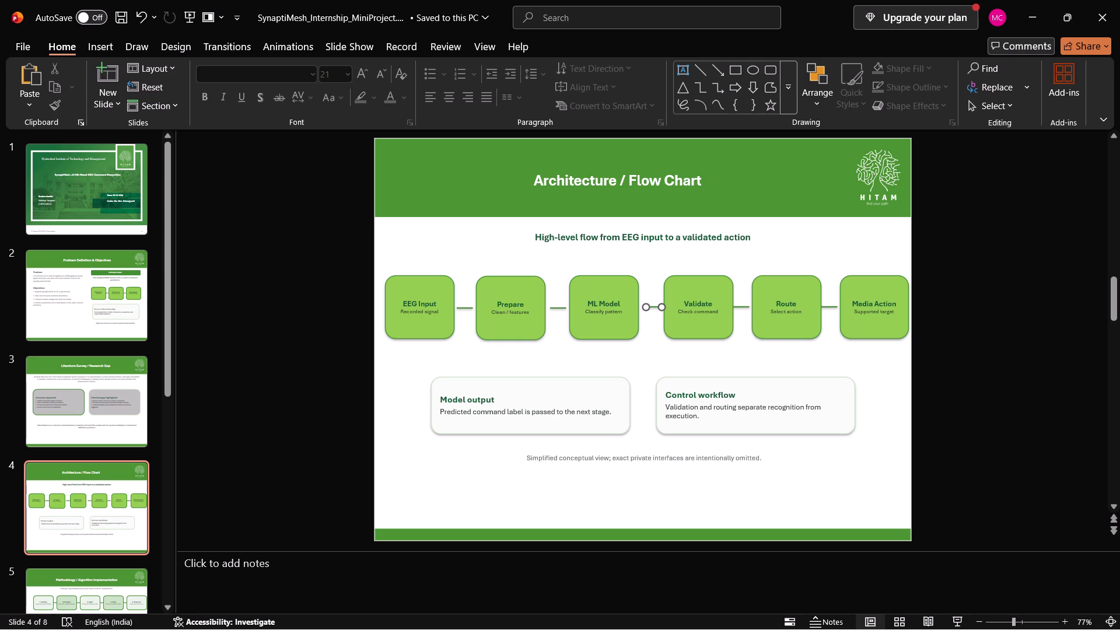
left_click(650, 303)
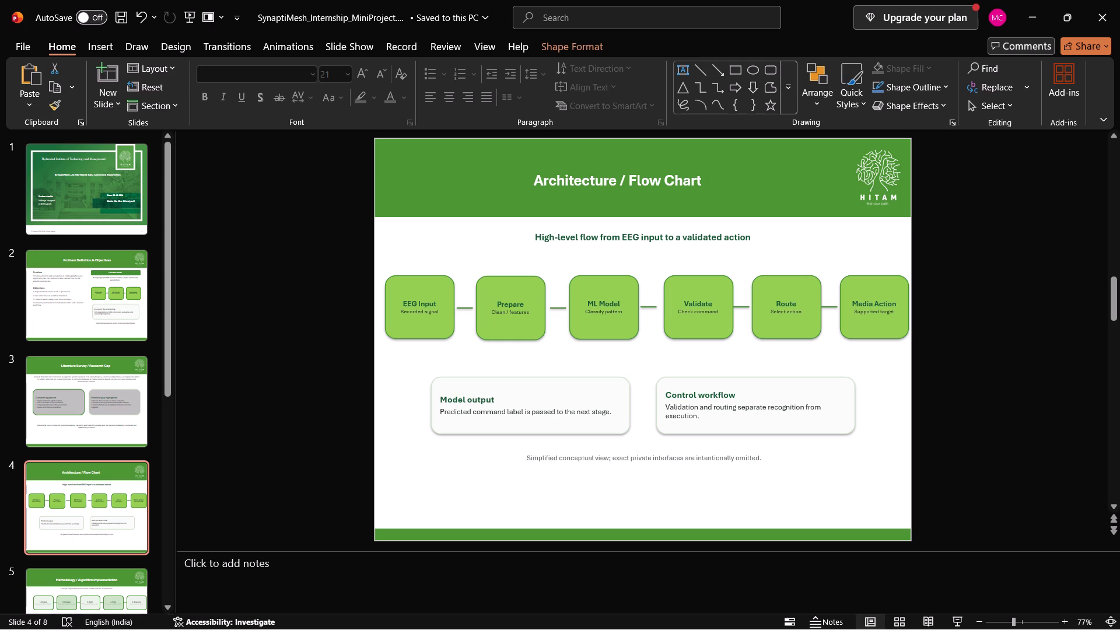
Move the Validate box slightly left to sit closer to the connector from ML Model.
left_click(678, 304)
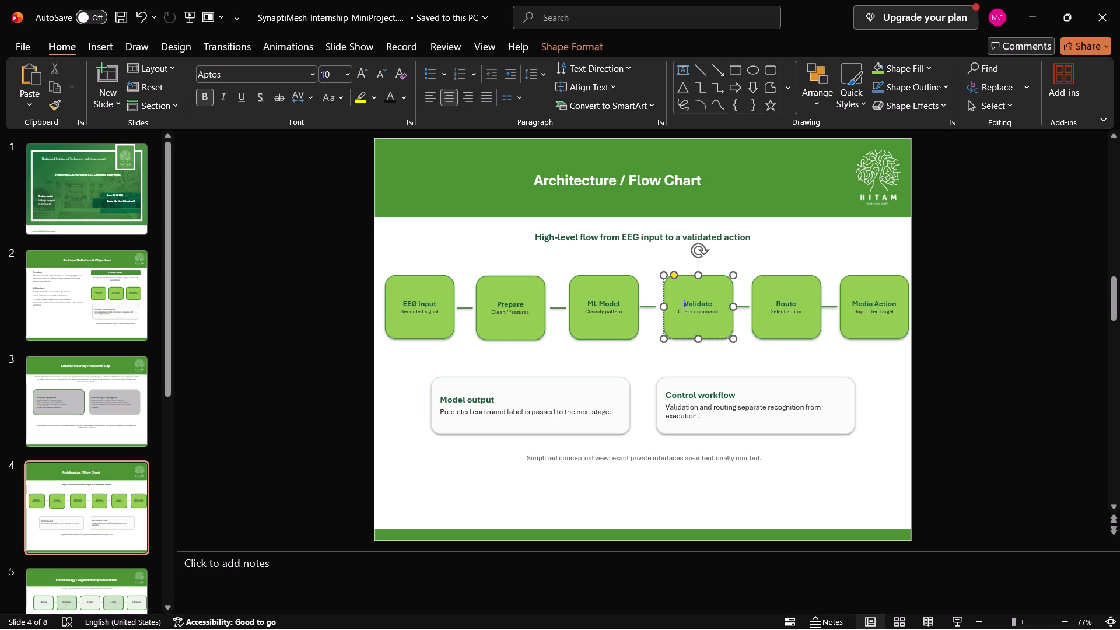
left_click(663, 293)
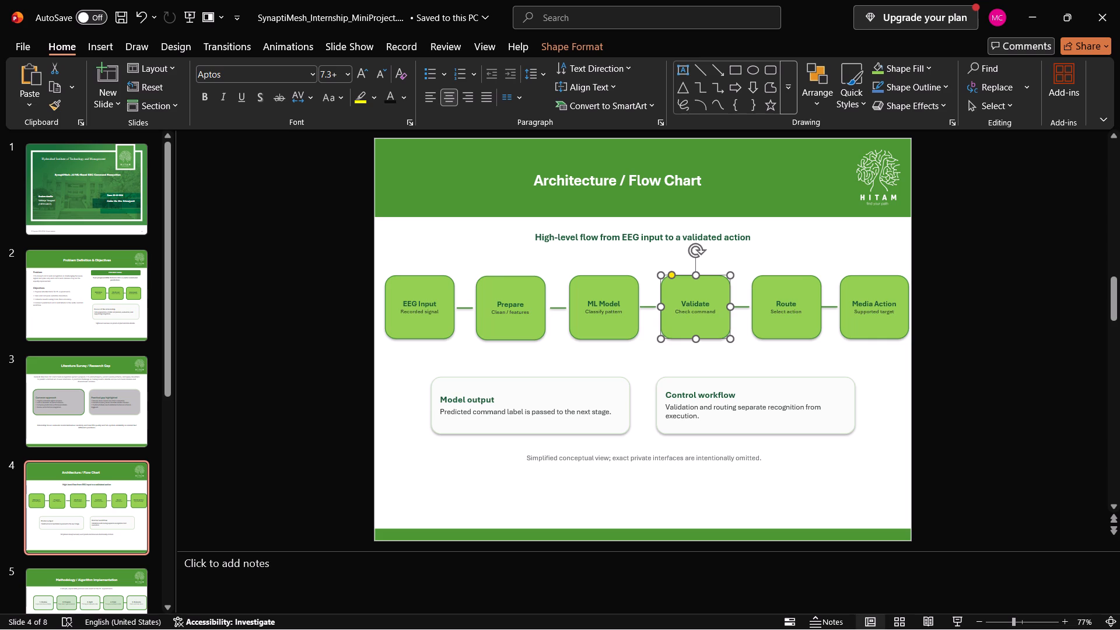
left_click(896, 449)
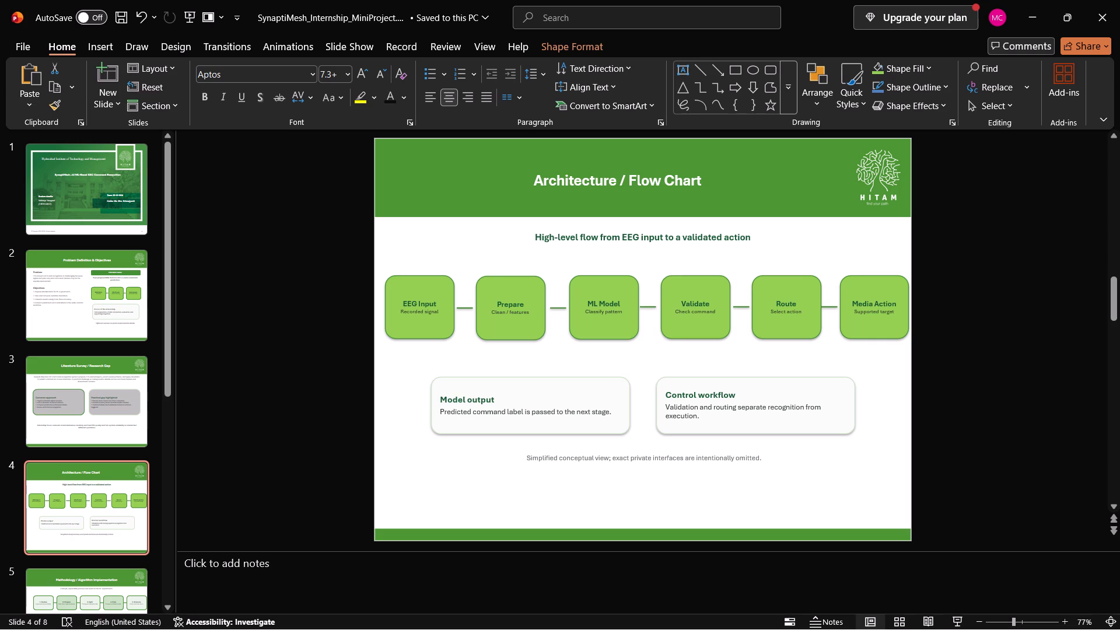
Fill the Model output box with the medium grey theme colour, the third shade under white.
left_click(593, 392)
right_click(593, 392)
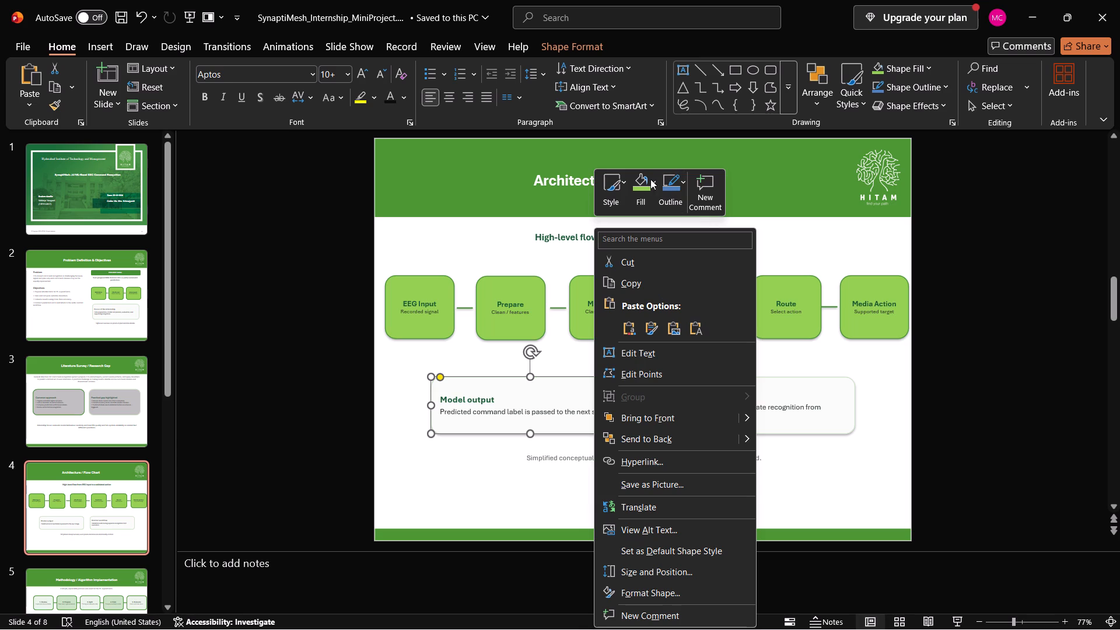
left_click(650, 173)
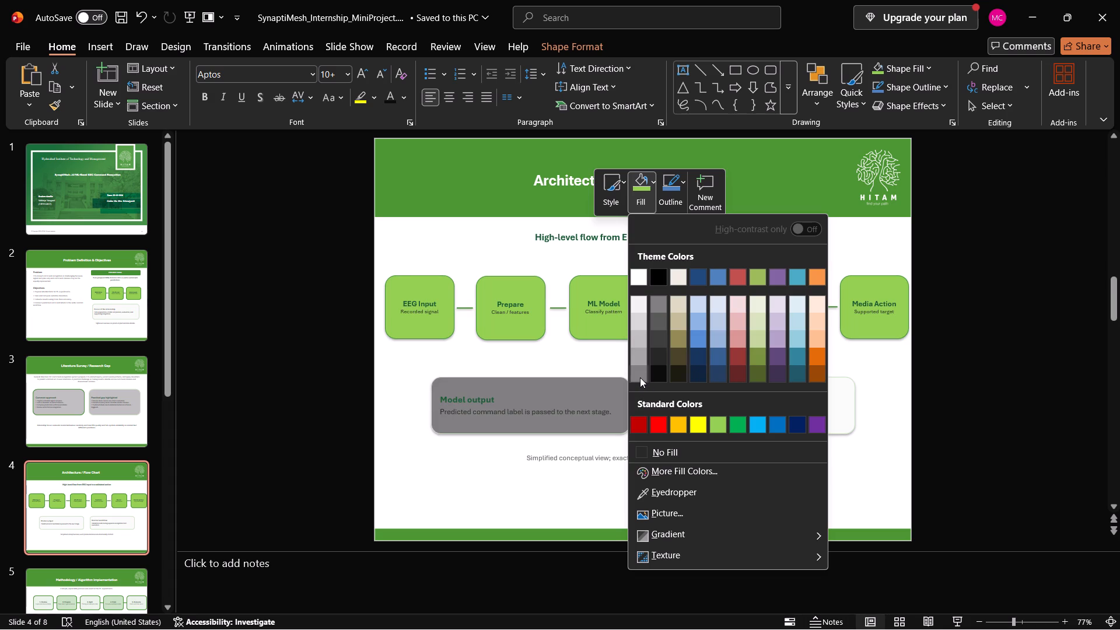
left_click(636, 334)
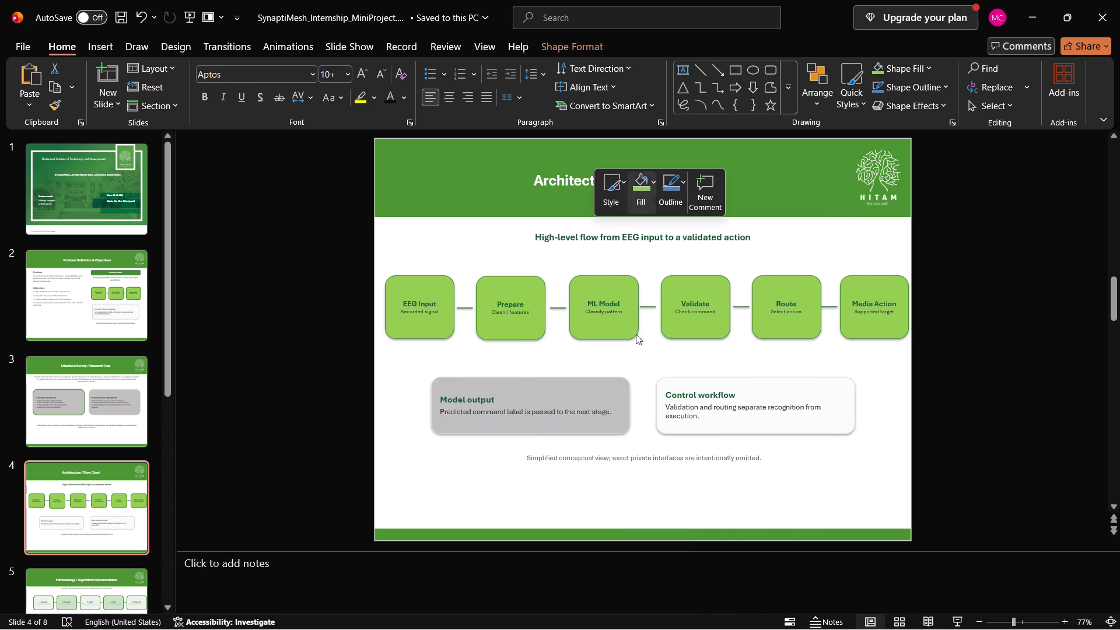
Fill the Control workflow box with the same medium grey theme colour as the Model output box.
left_click(681, 394)
right_click(681, 394)
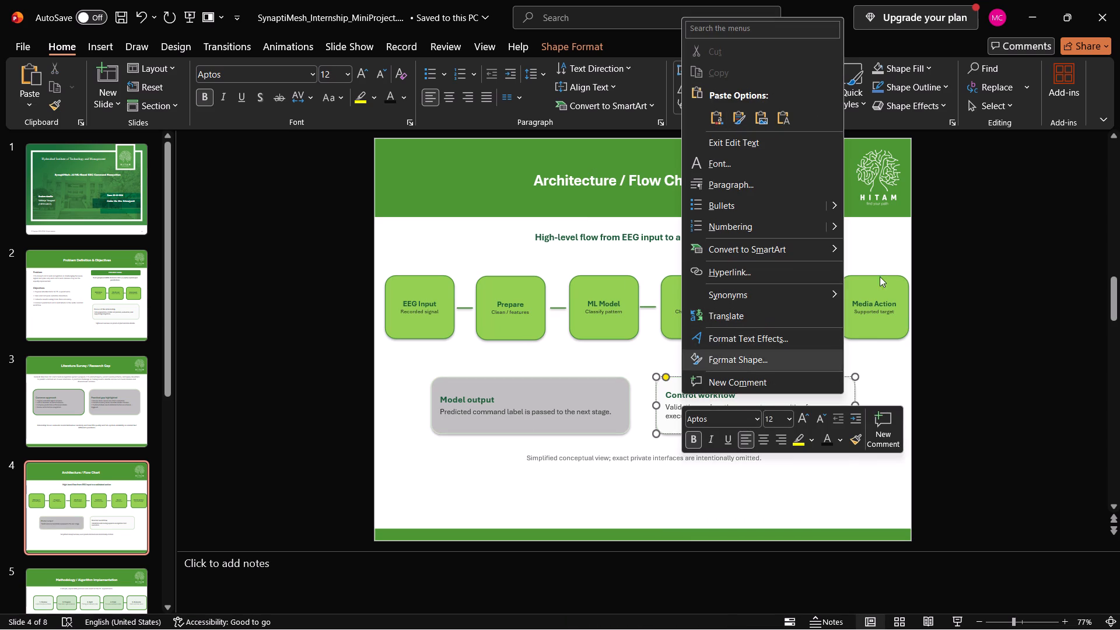
left_click(904, 262)
left_click(769, 380)
right_click(769, 380)
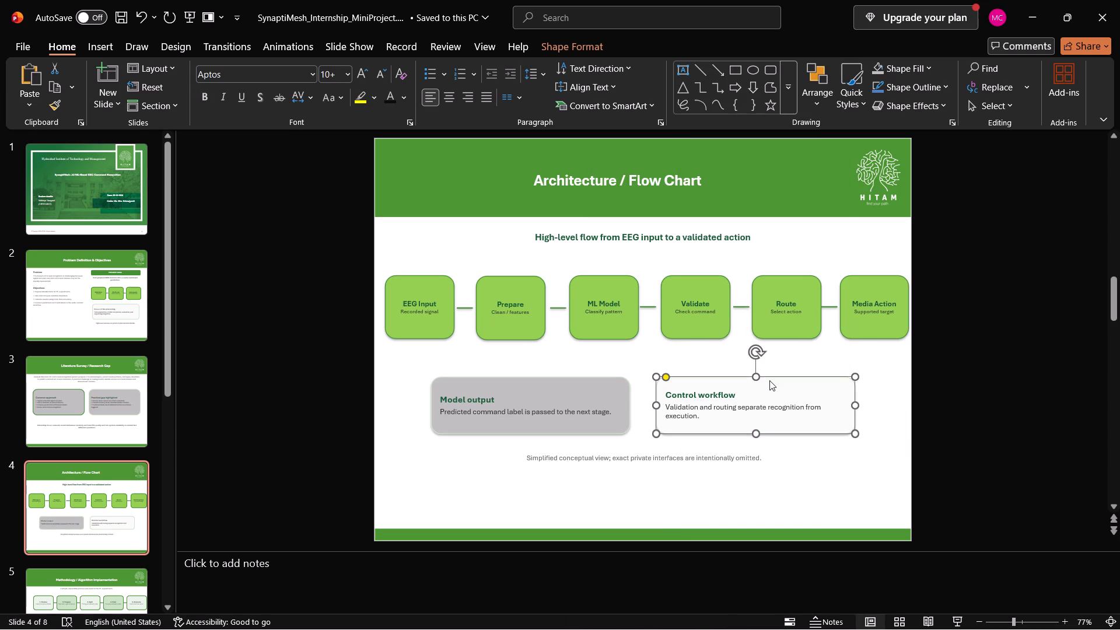
left_click(830, 183)
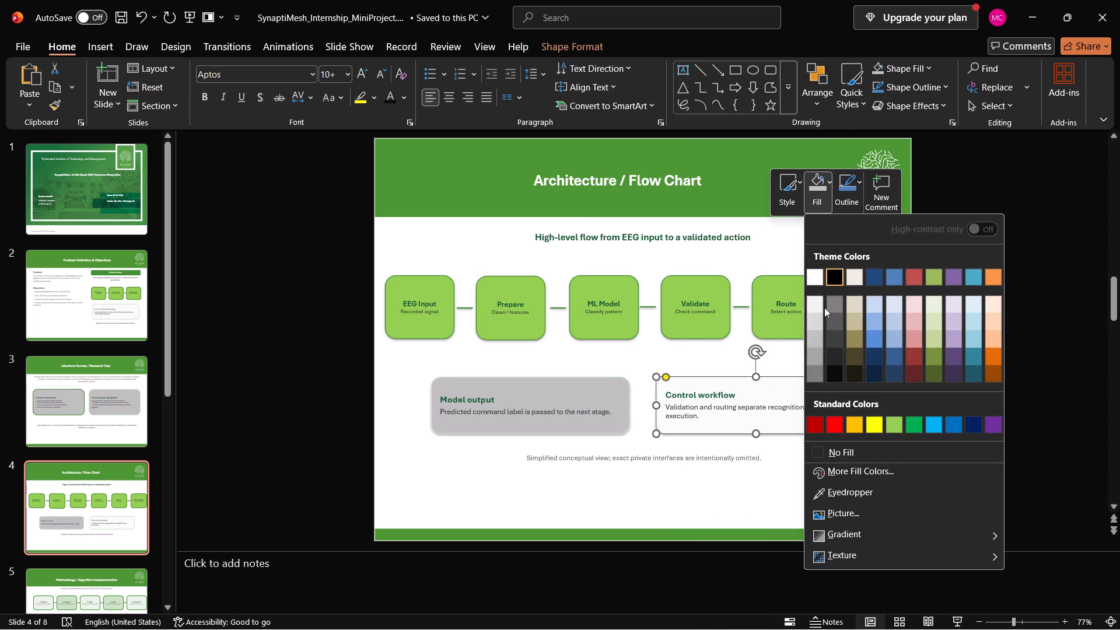
left_click(814, 335)
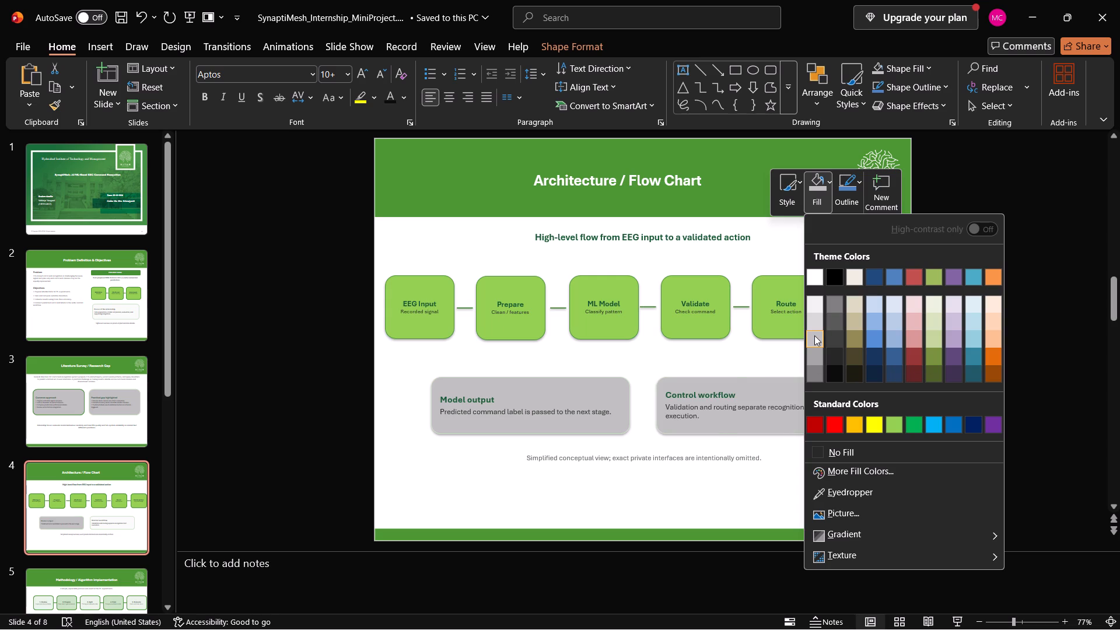
left_click(880, 373)
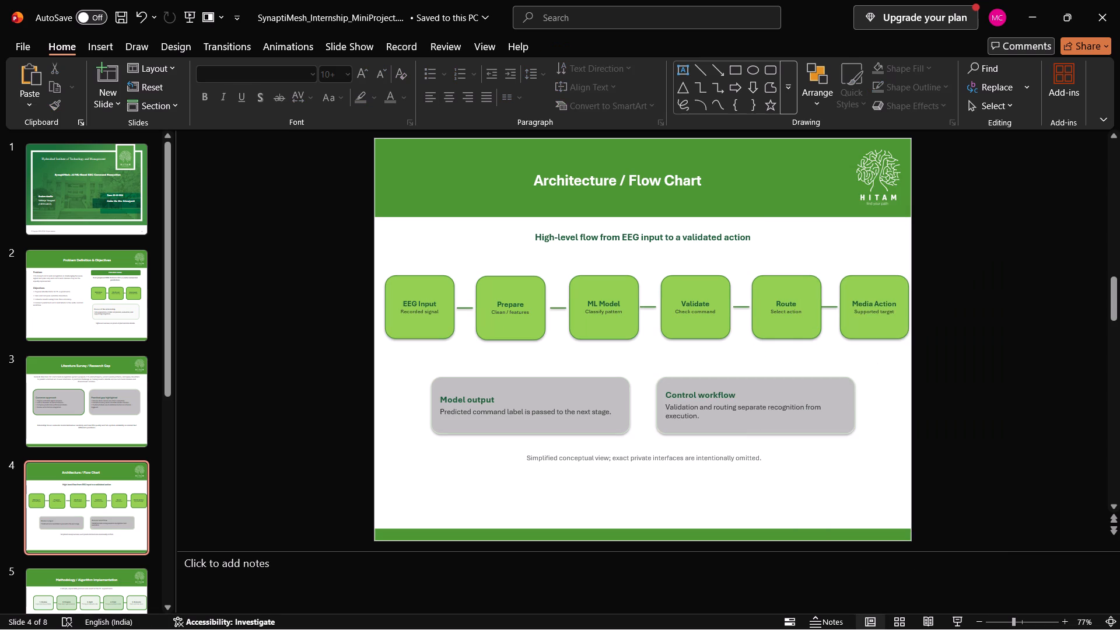
Set the font colour of the "Simplified conceptual view" note below the boxes to black.
triple_click(709, 457)
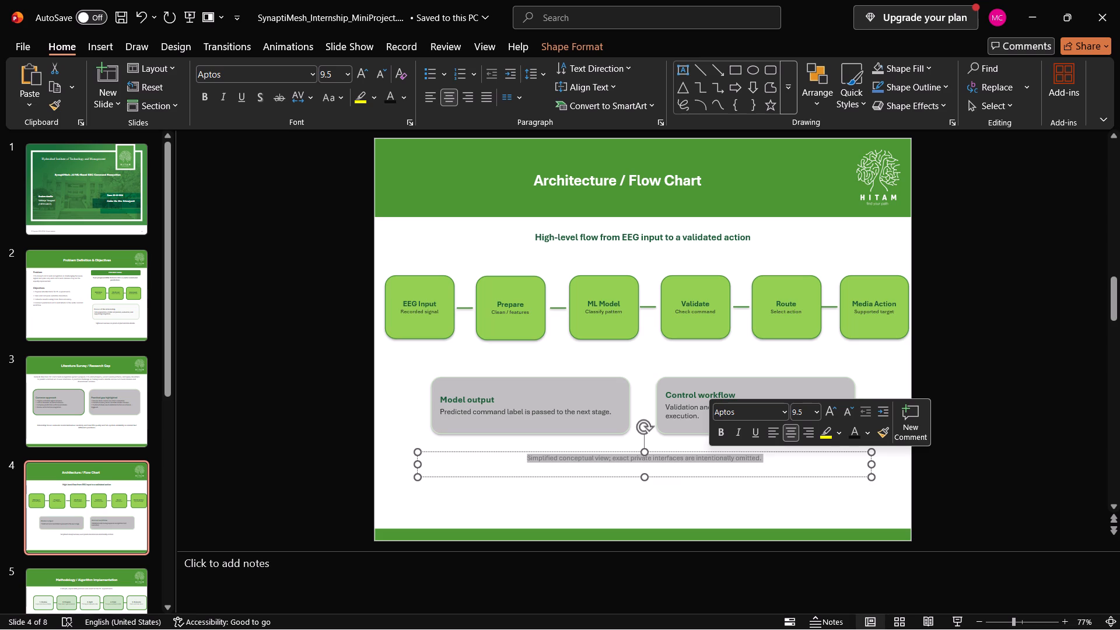
left_click(854, 433)
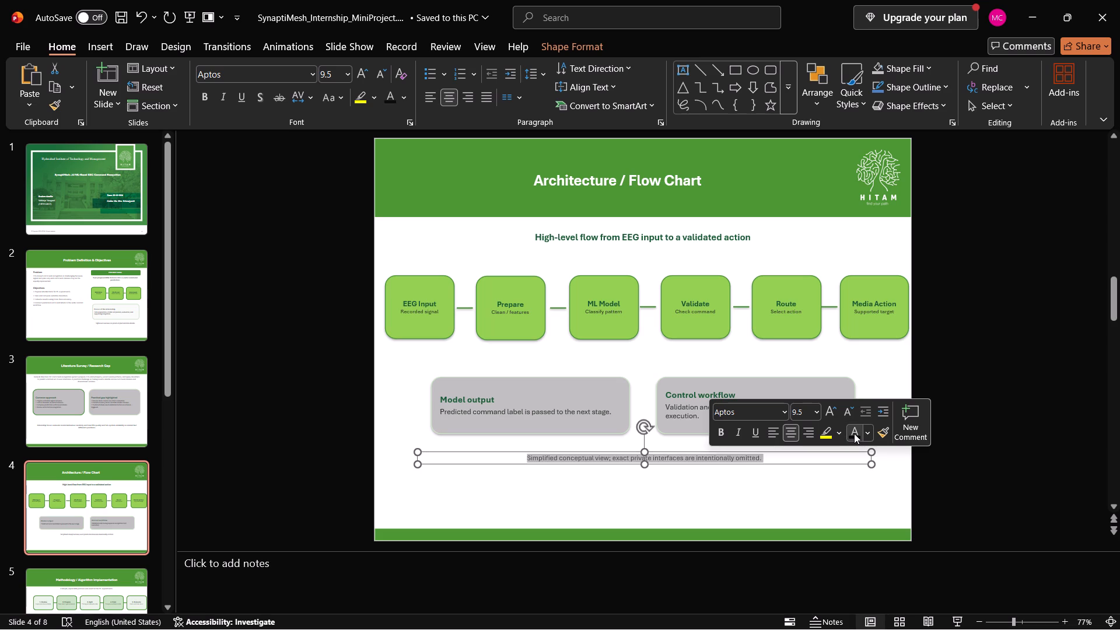
left_click(831, 514)
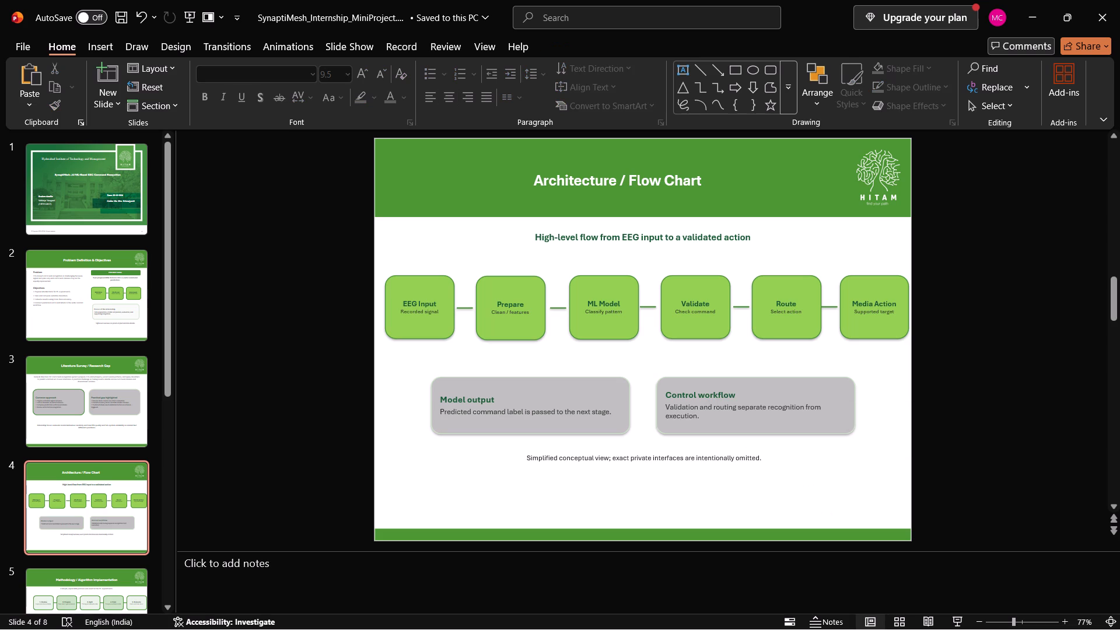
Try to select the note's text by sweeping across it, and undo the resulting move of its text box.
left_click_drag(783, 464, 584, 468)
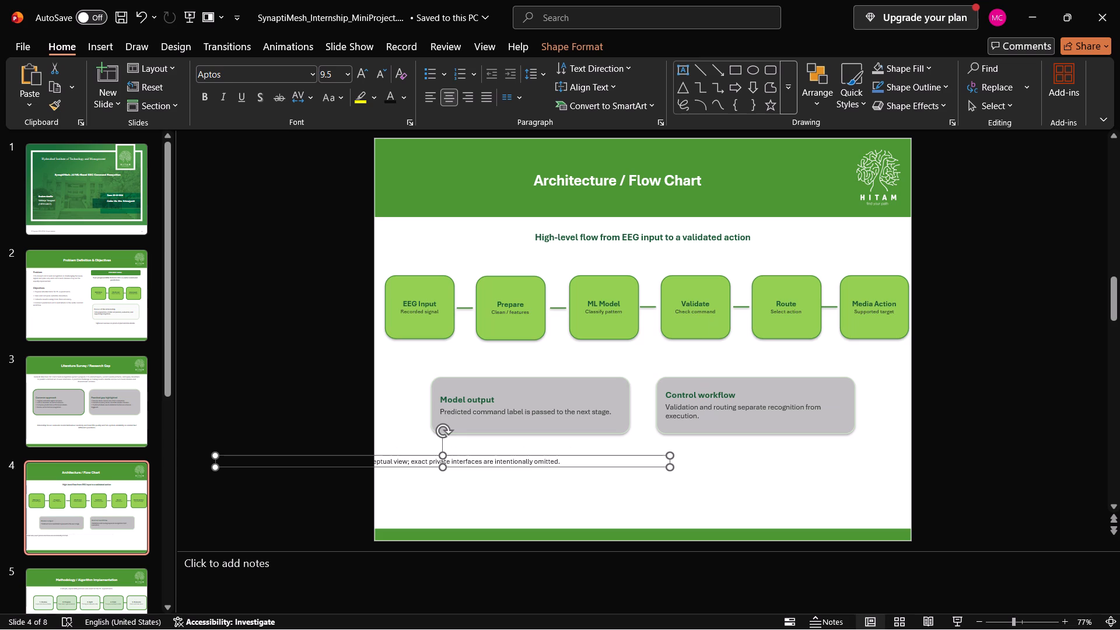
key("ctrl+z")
Set the font size of the "Simplified conceptual view" note on slide 4 to 13.
left_click(636, 466)
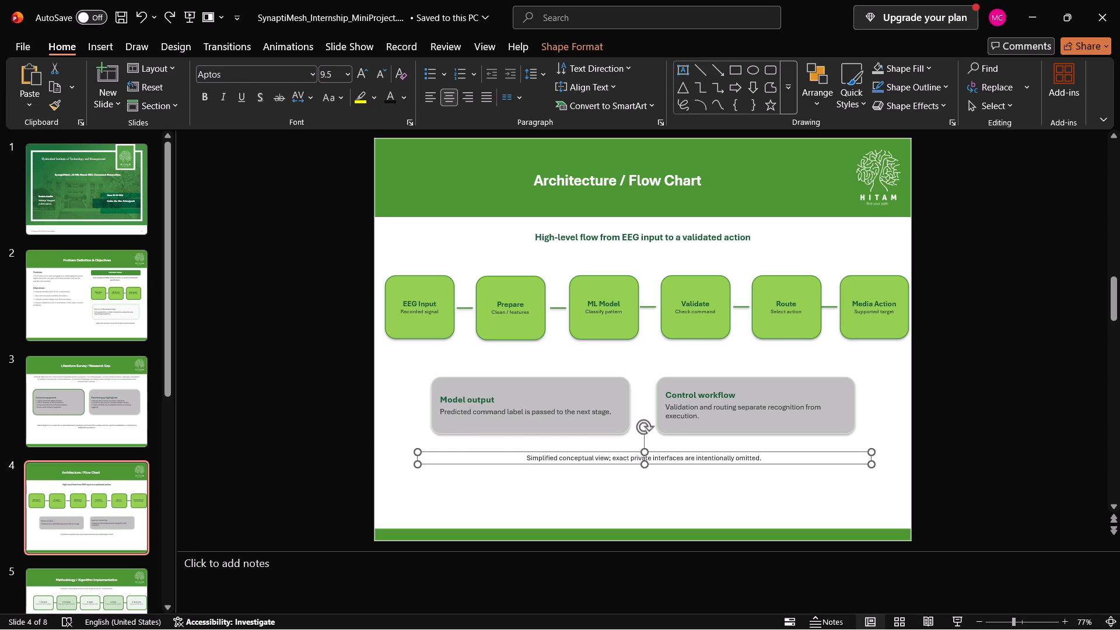
triple_click(670, 461)
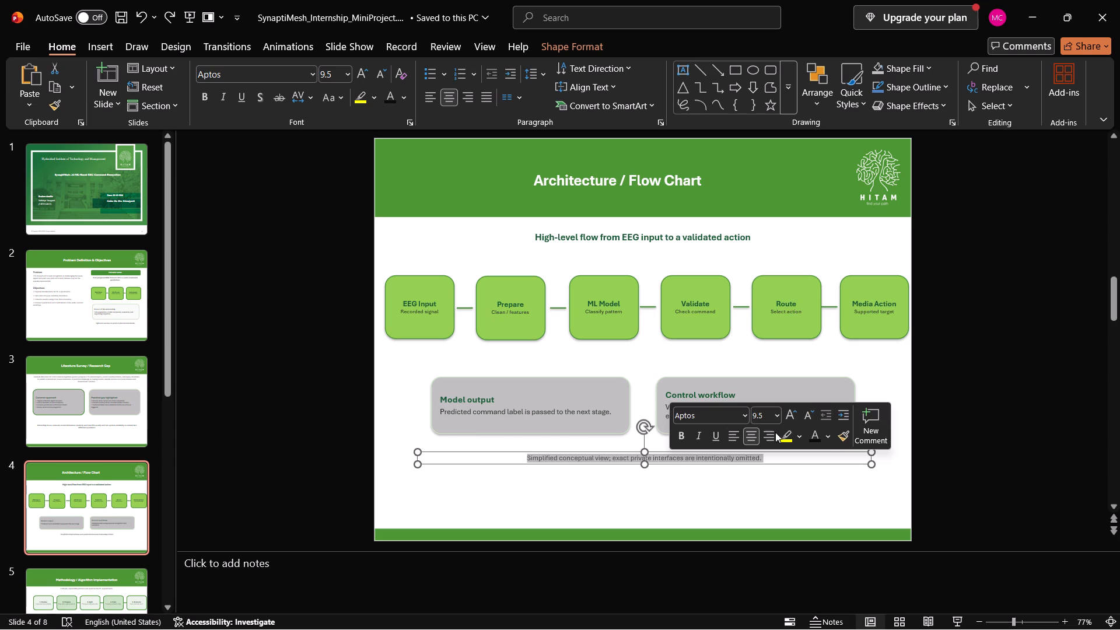
left_click(756, 414)
key("1")
key("2")
key("Return")
key("3")
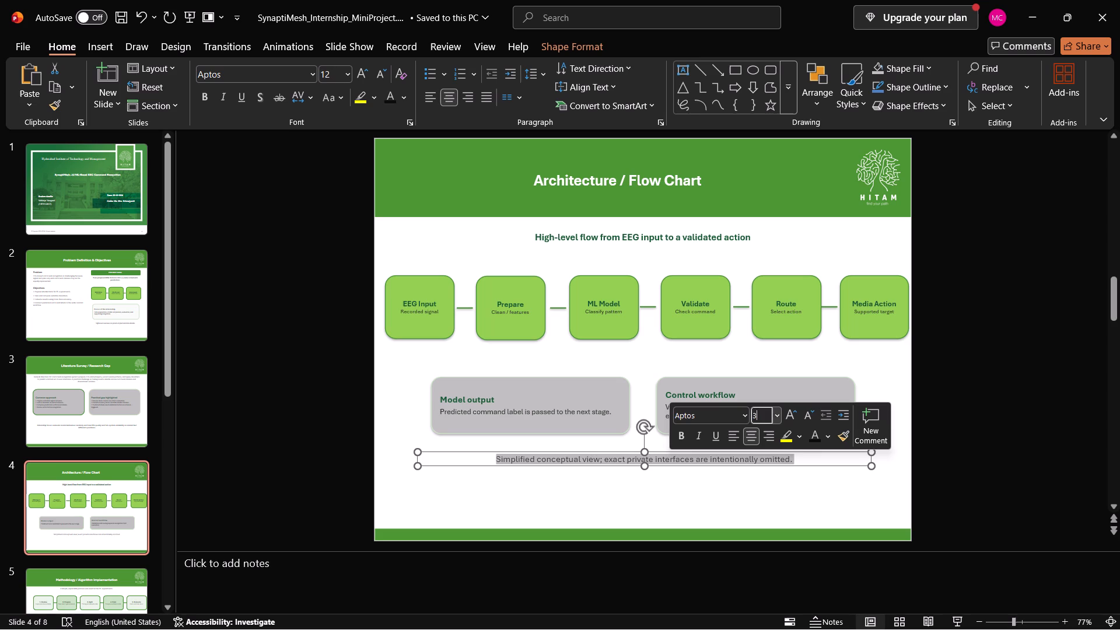
key("BackSpace")
type("13")
key("Return")
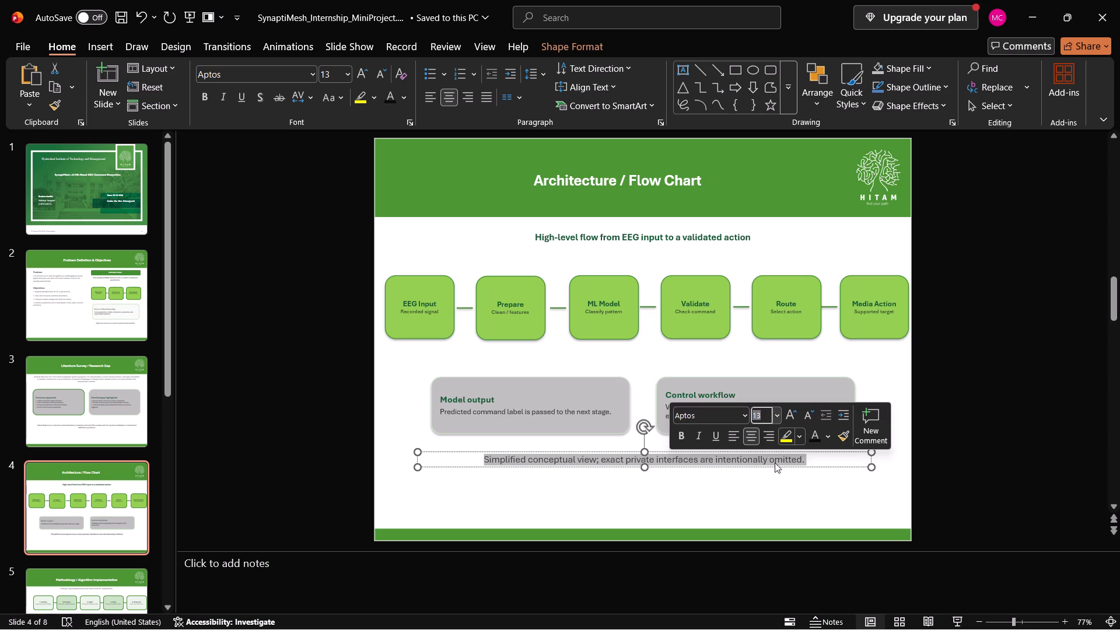
left_click(752, 486)
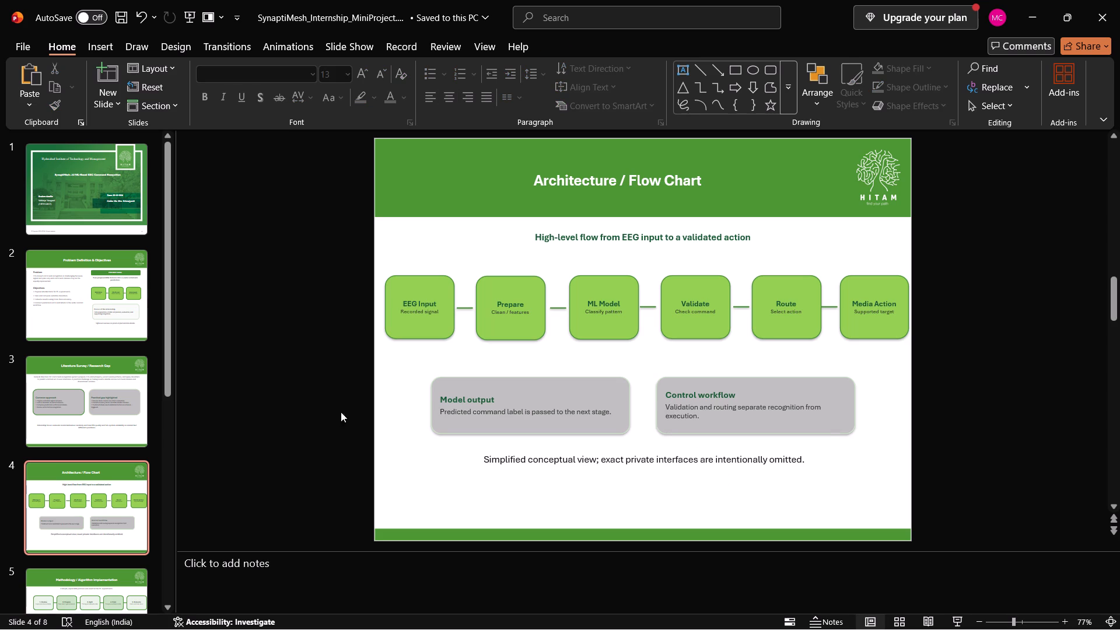
Move the "General direction" paragraph on slide 3 slightly down, away from the title banner and closer to the two boxes.
left_click(99, 412)
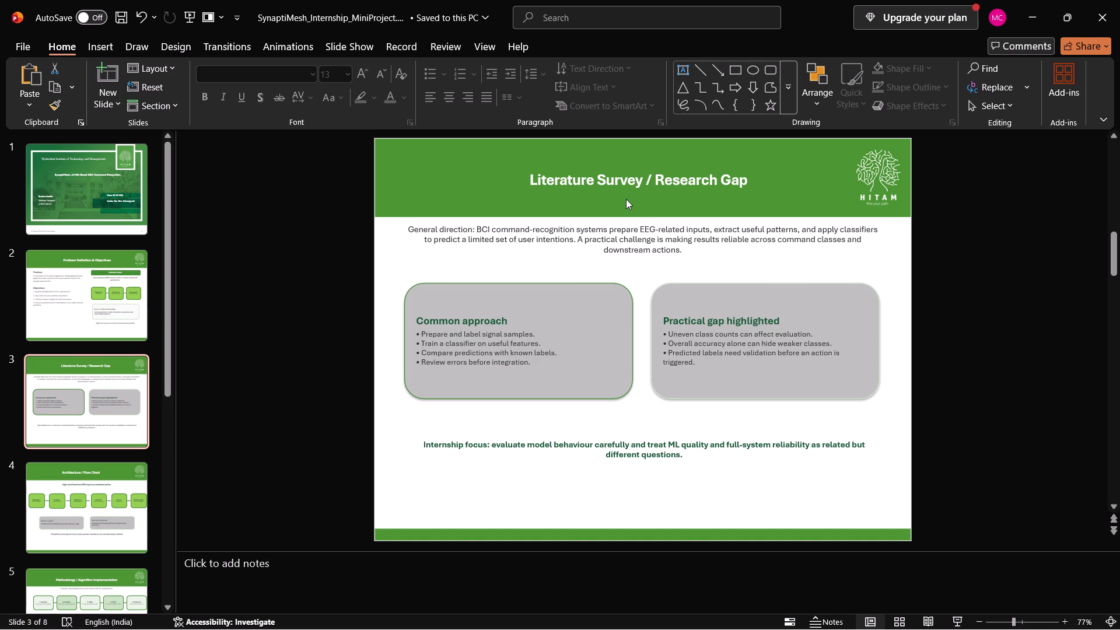
left_click(627, 225)
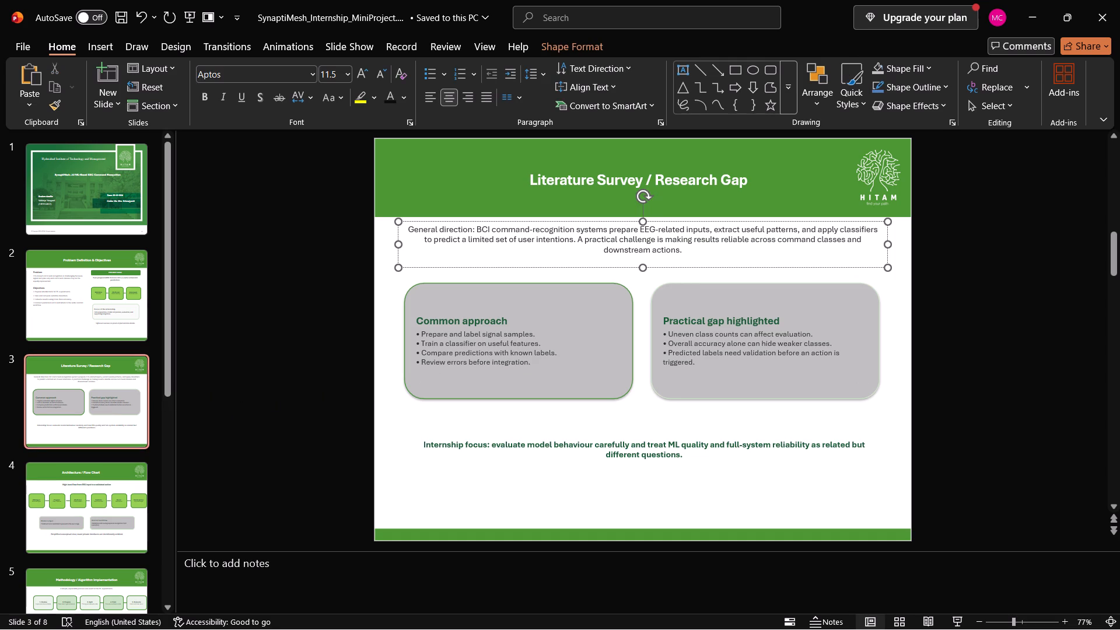
left_click_drag(682, 265, 682, 276)
left_click(926, 286)
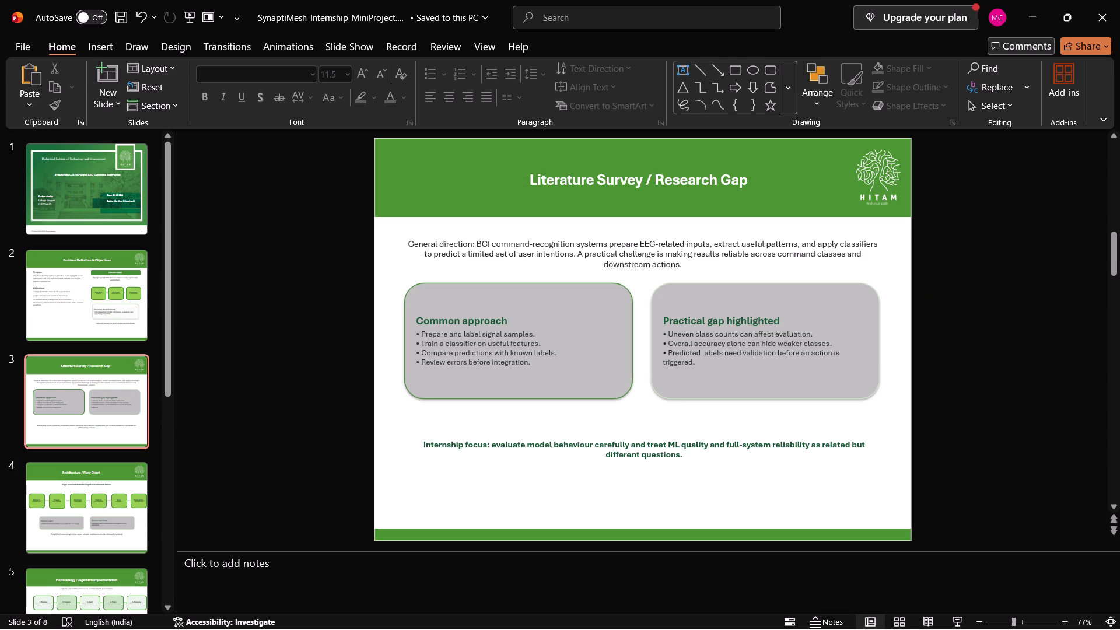
On slide 5, fill the 4. Train box with White, Background 1, Darker 35%.
left_click(112, 482)
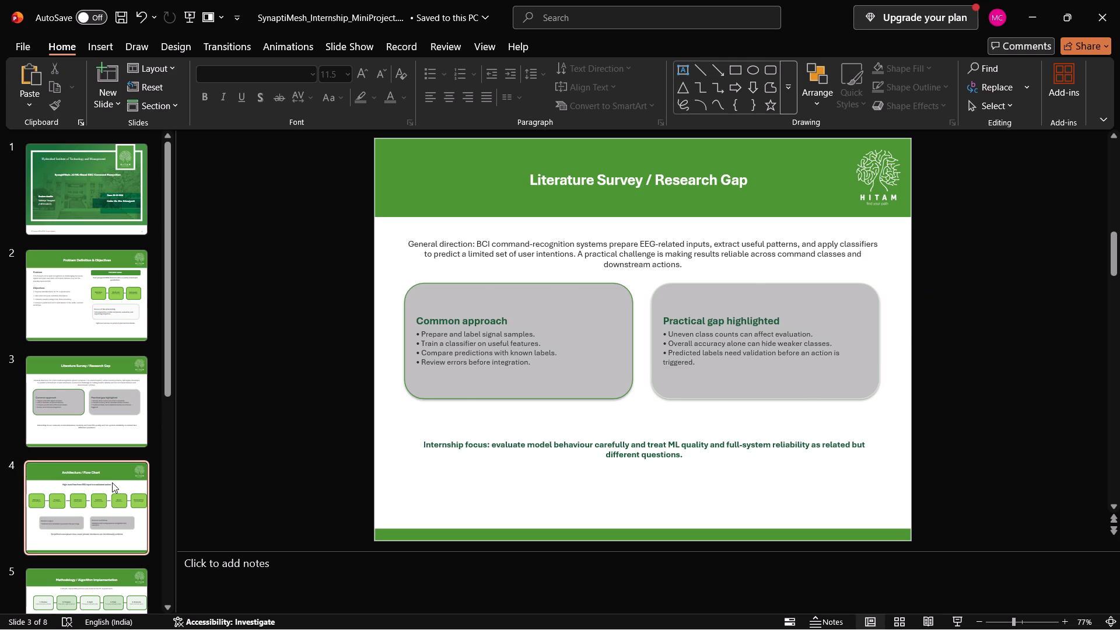
scroll(106, 539, "down", 1)
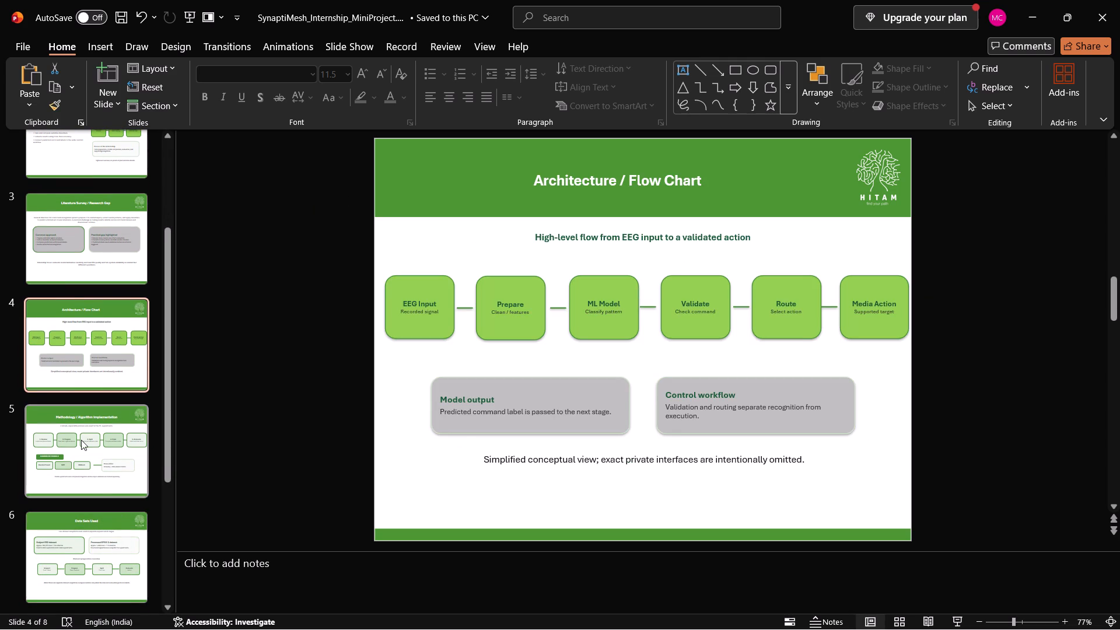
left_click(81, 440)
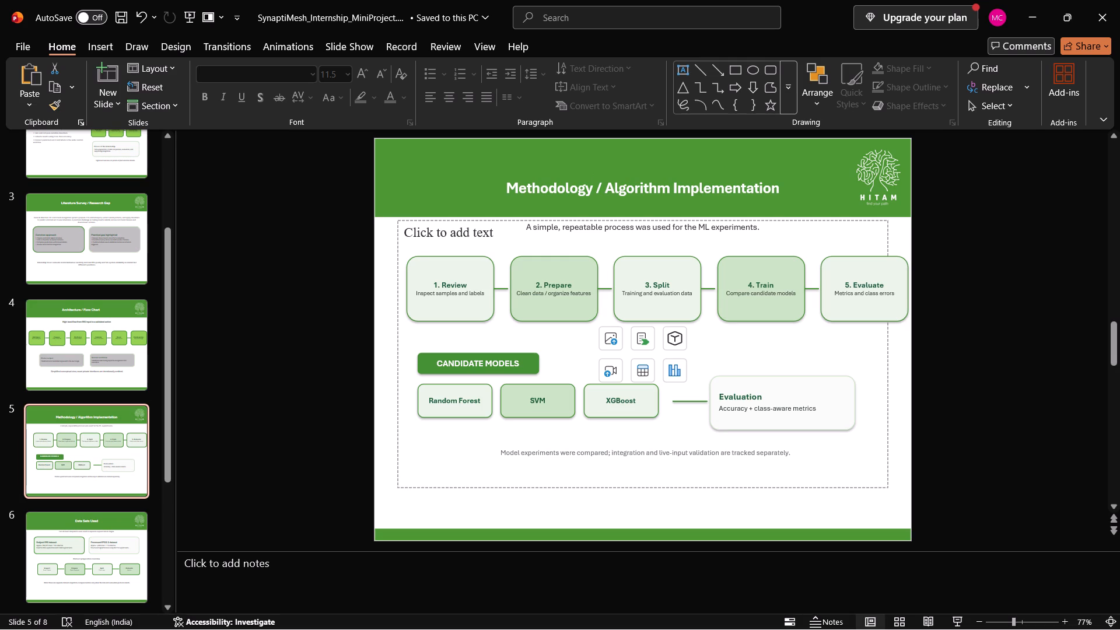
left_click(436, 278)
right_click(436, 278)
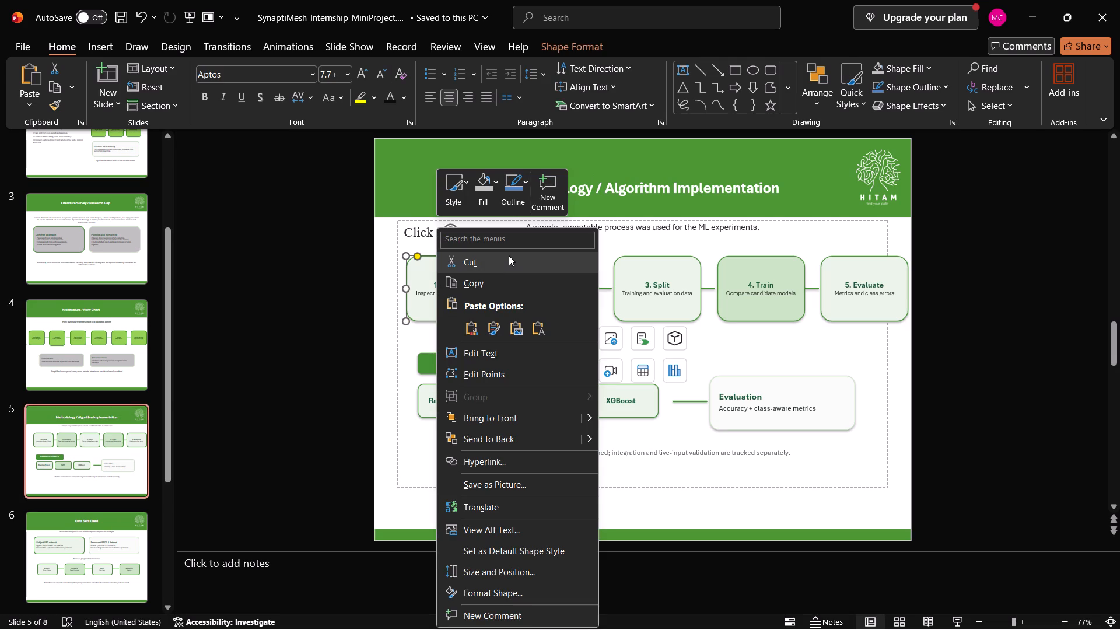
left_click(750, 271)
right_click(750, 271)
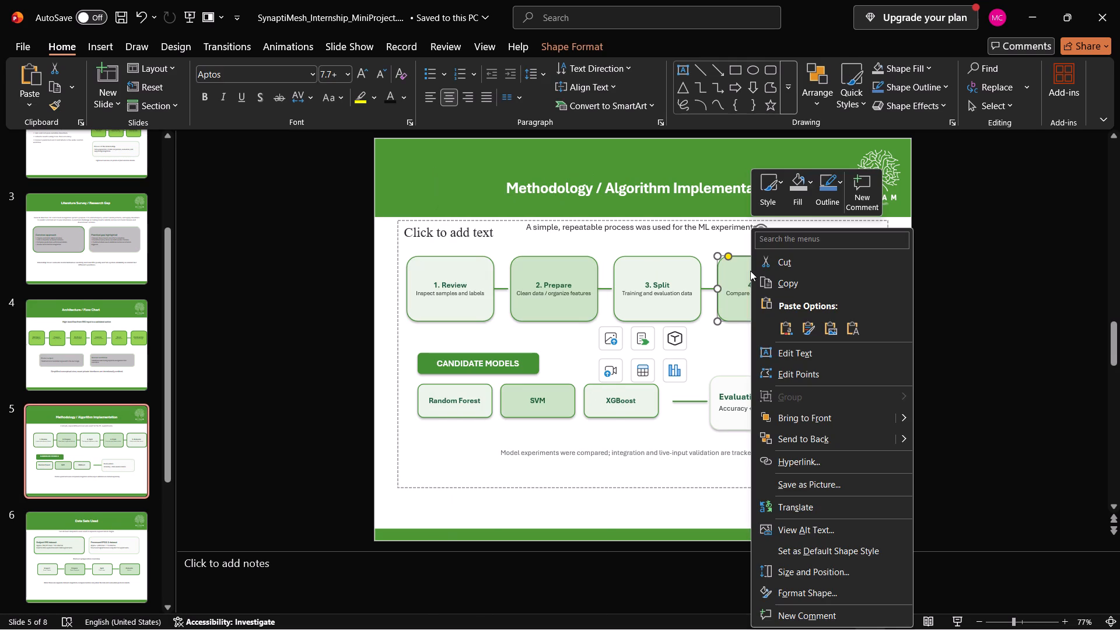
left_click(810, 180)
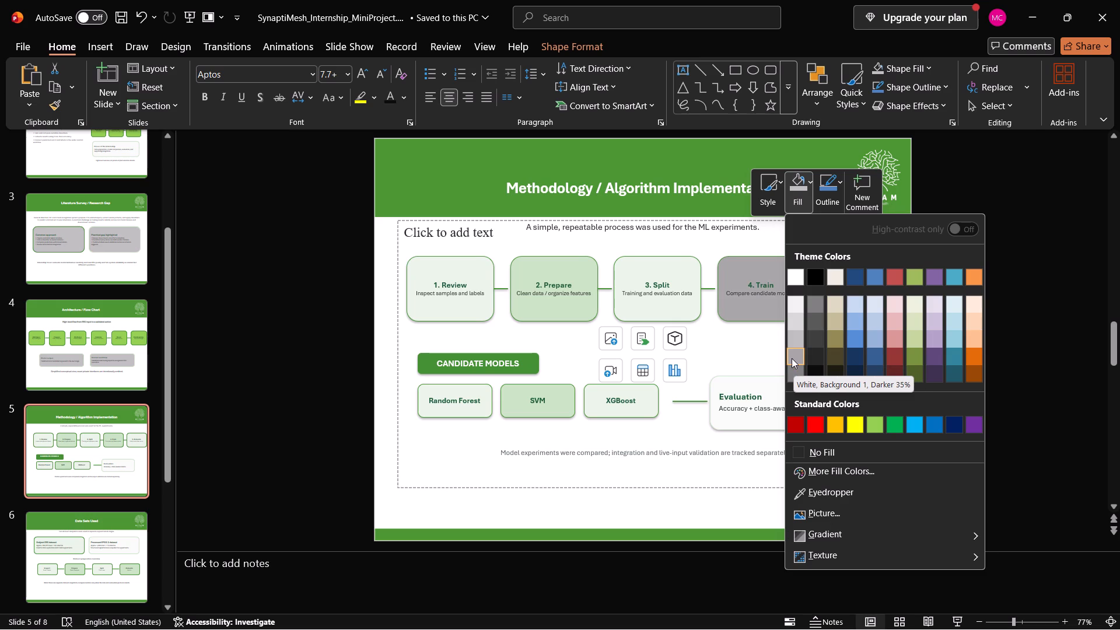
left_click(792, 358)
Fill the 3. Split, 2. Prepare and 1. Review boxes with the same White, Background 1, Darker 35% grey.
left_click(666, 267)
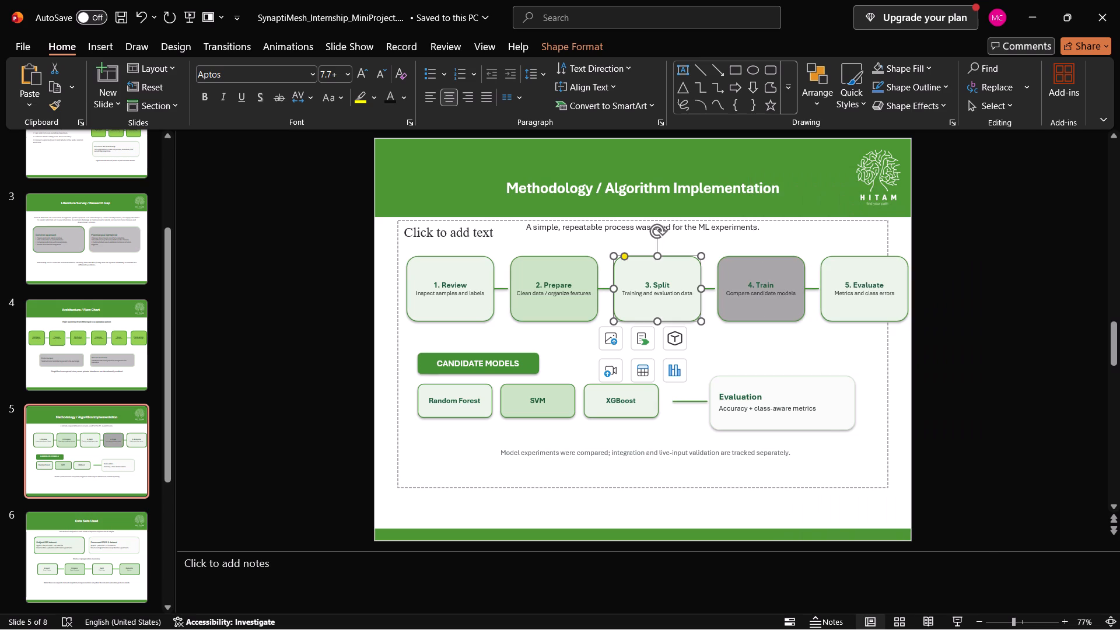
right_click(666, 267)
left_click(727, 183)
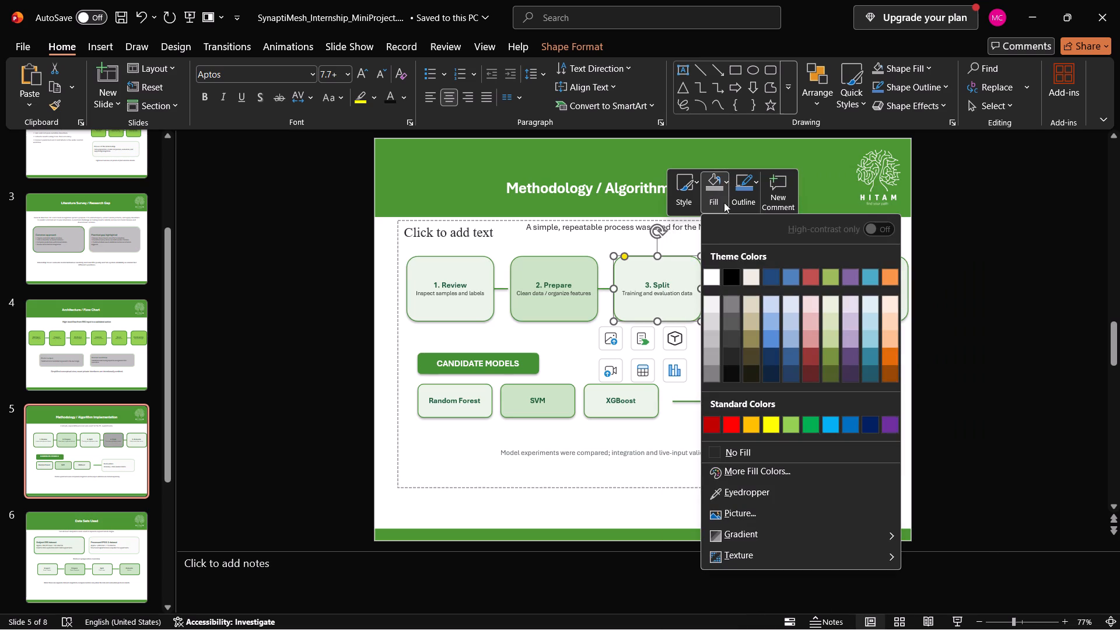
left_click(706, 358)
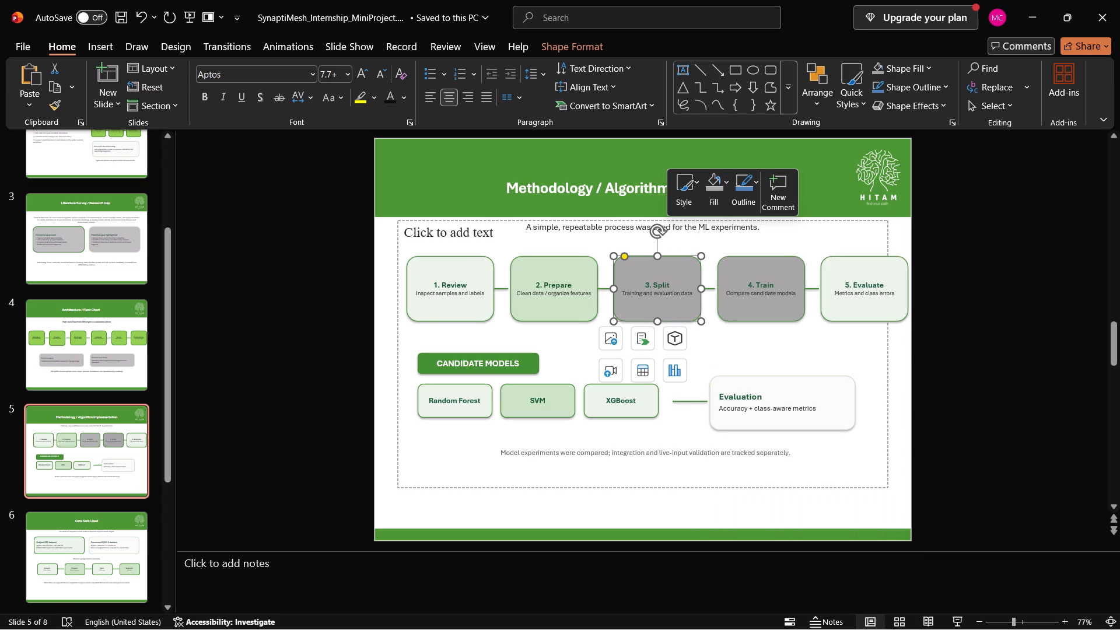
left_click(585, 278)
right_click(585, 278)
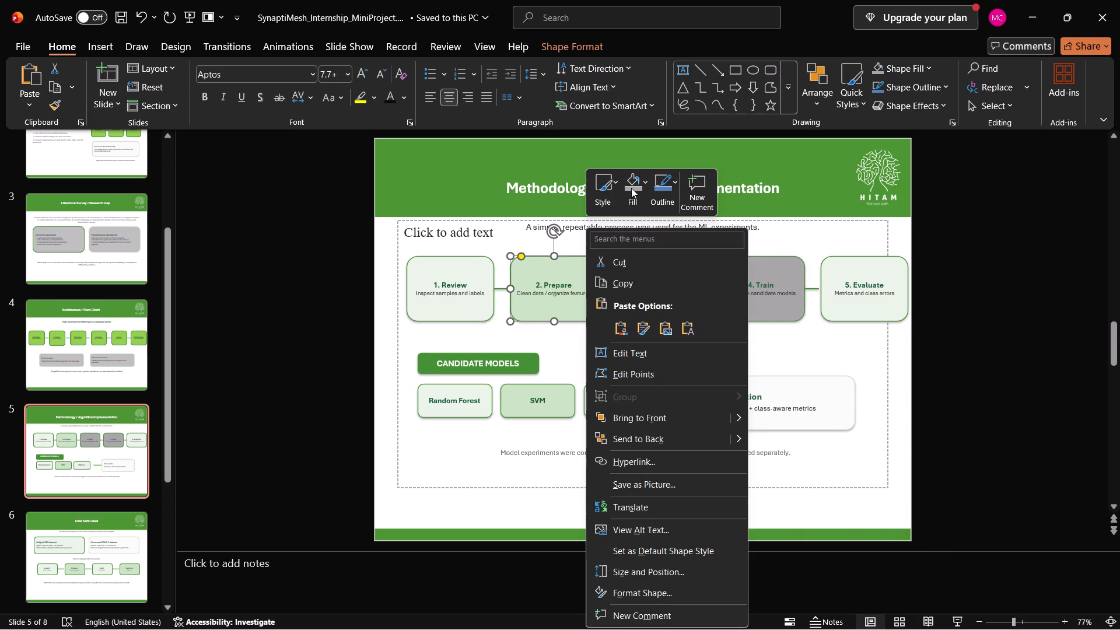
left_click(643, 183)
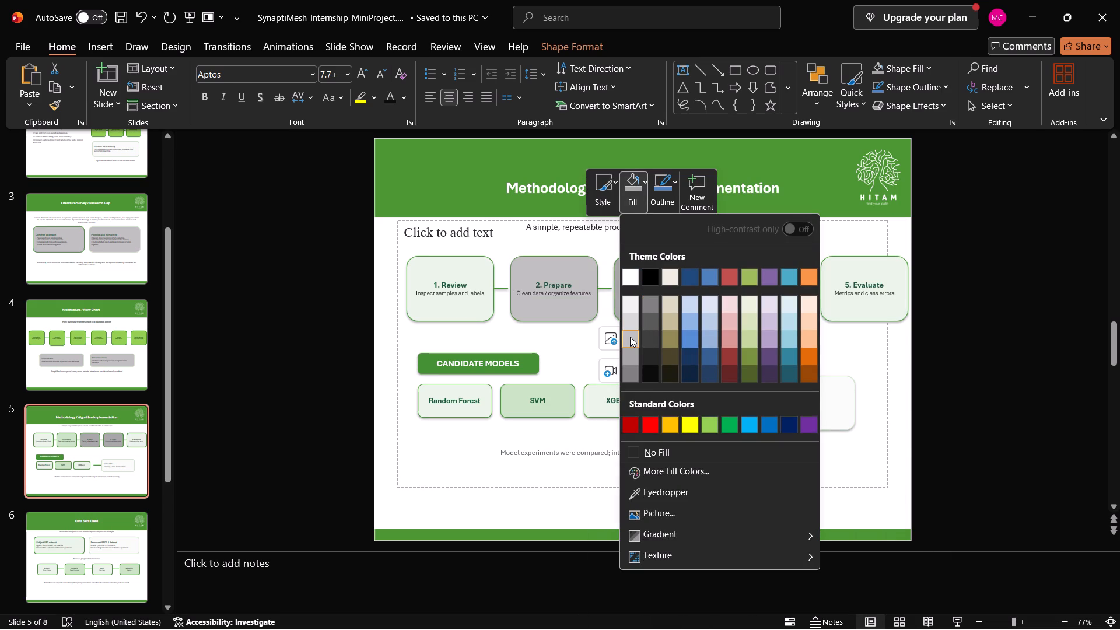
left_click(630, 351)
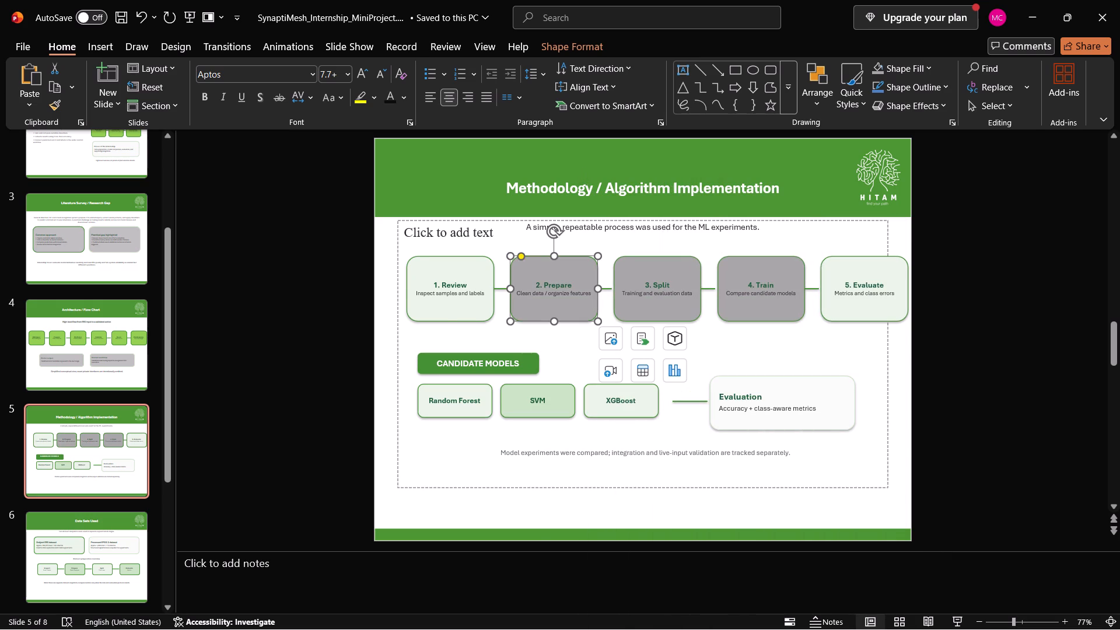
left_click(463, 259)
right_click(463, 259)
left_click(519, 177)
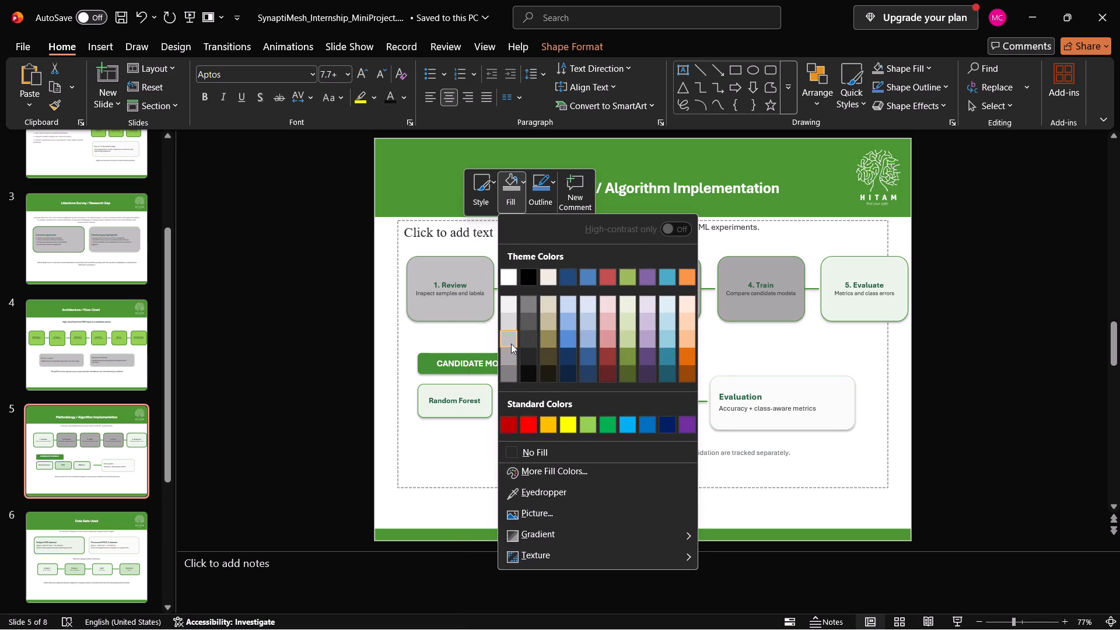
left_click(511, 355)
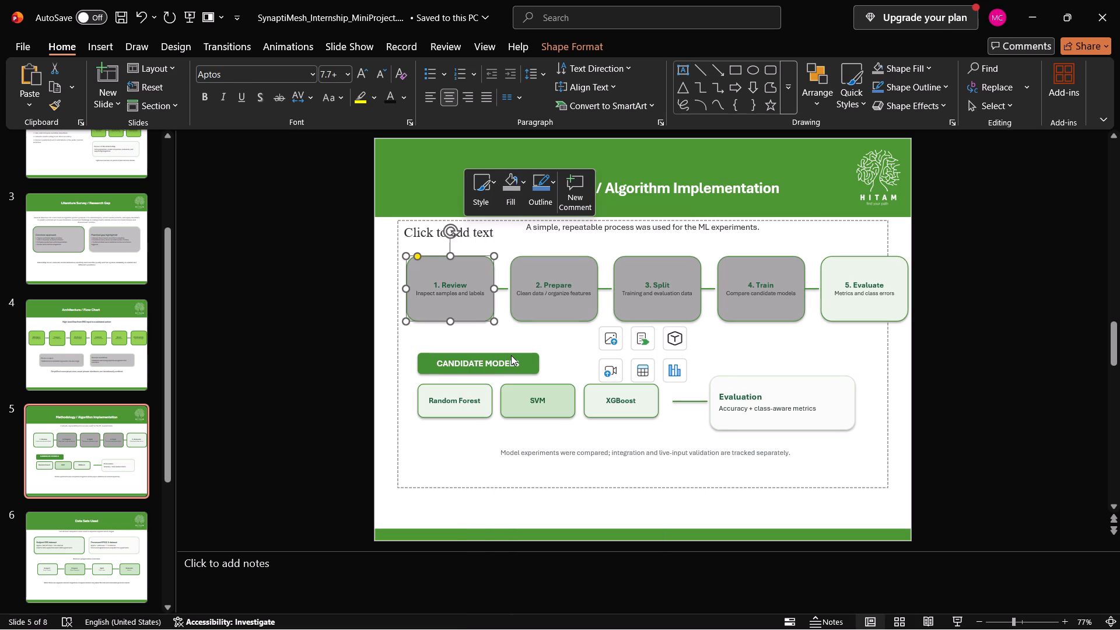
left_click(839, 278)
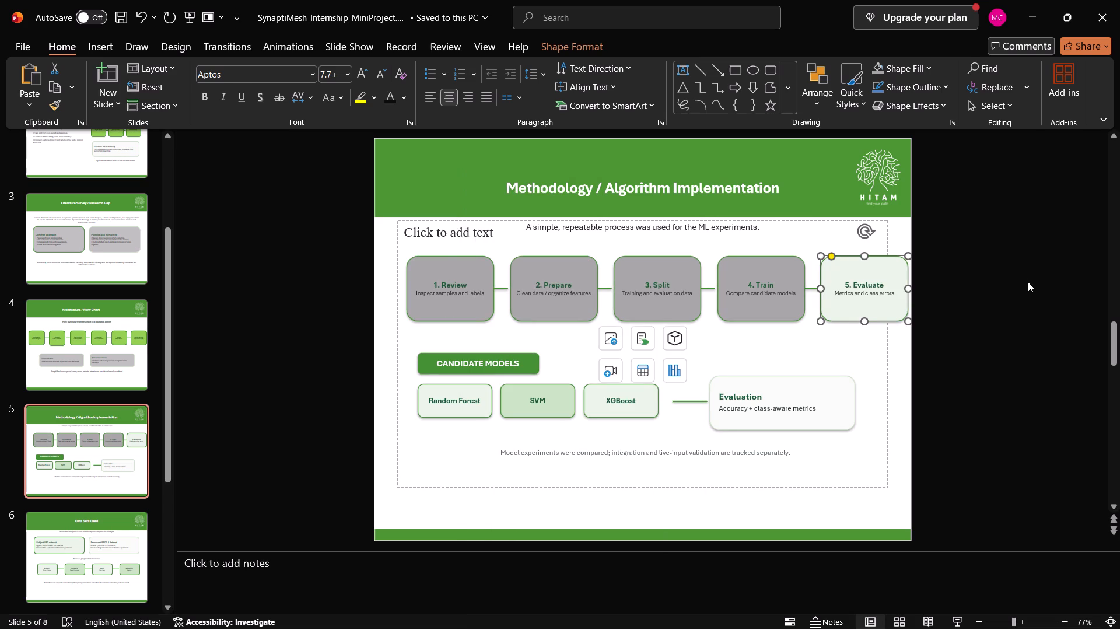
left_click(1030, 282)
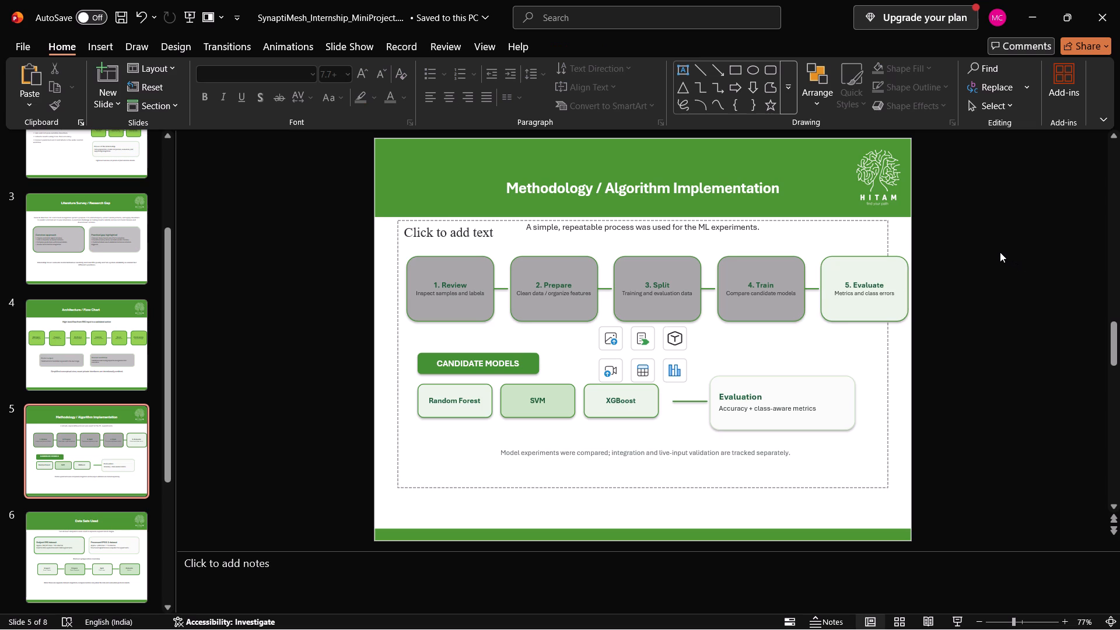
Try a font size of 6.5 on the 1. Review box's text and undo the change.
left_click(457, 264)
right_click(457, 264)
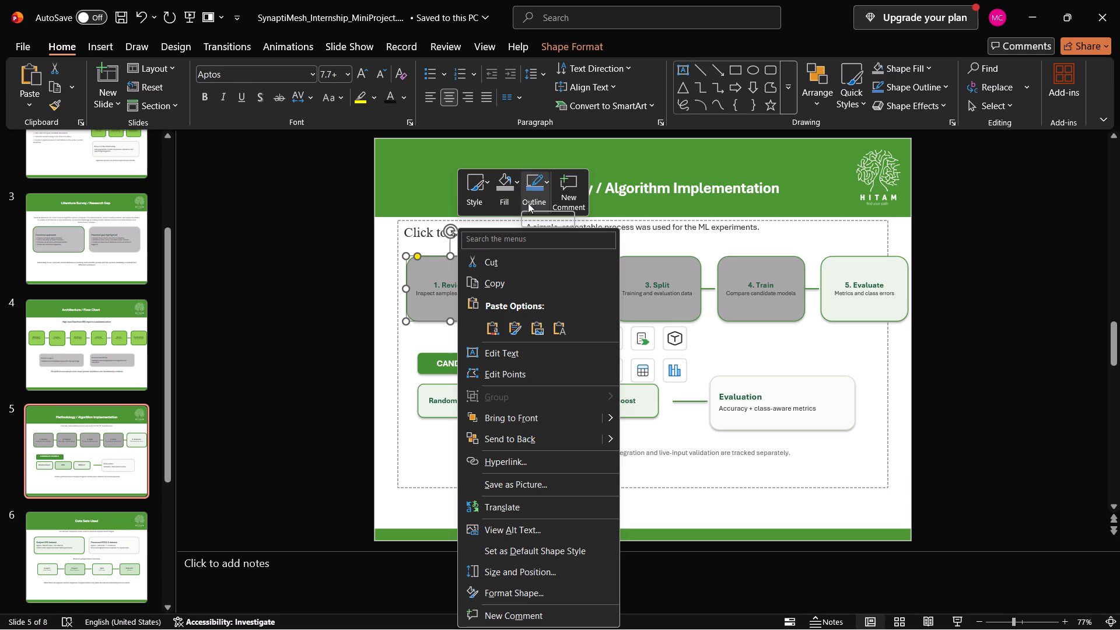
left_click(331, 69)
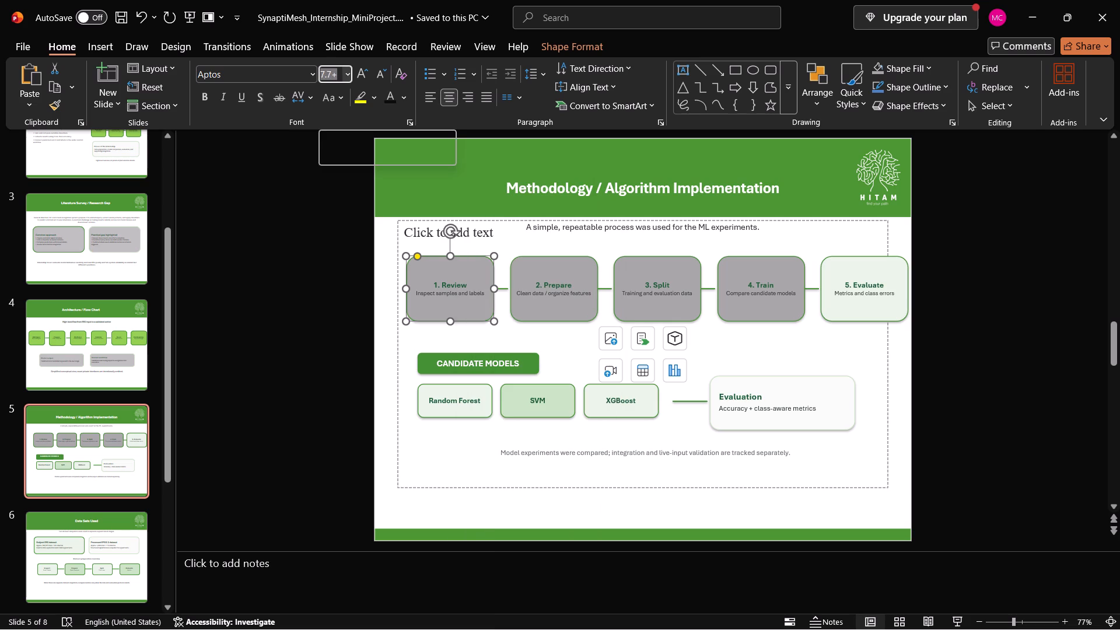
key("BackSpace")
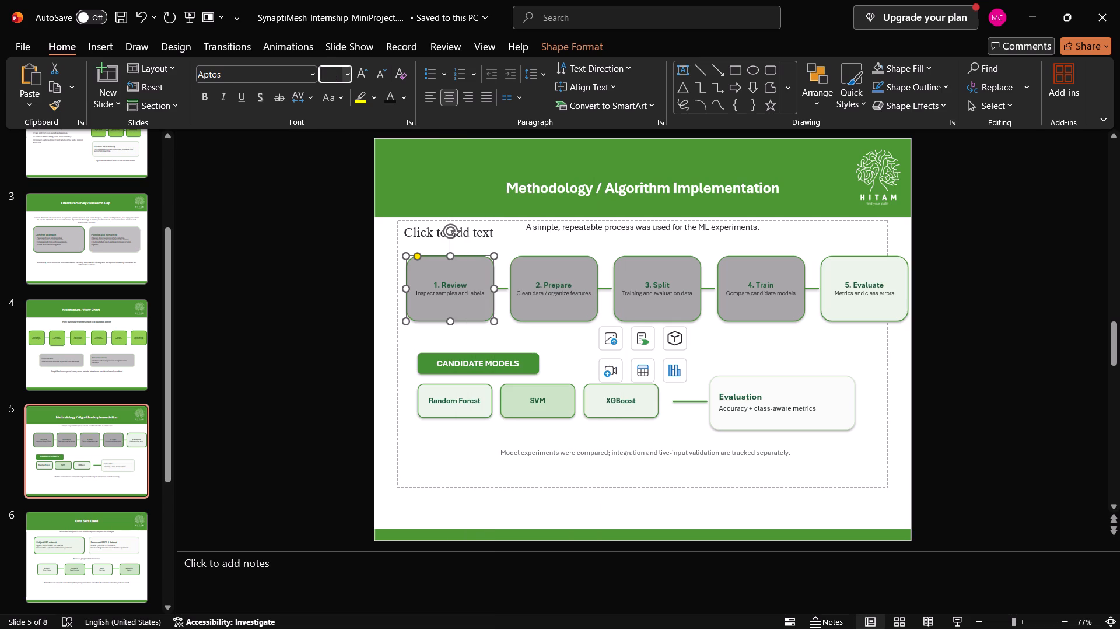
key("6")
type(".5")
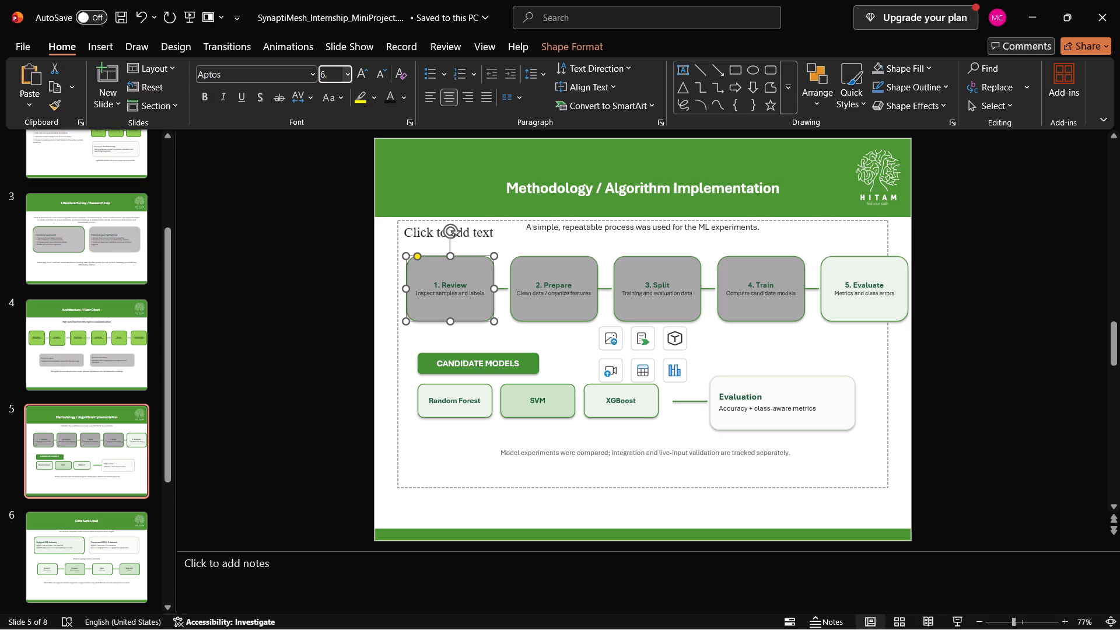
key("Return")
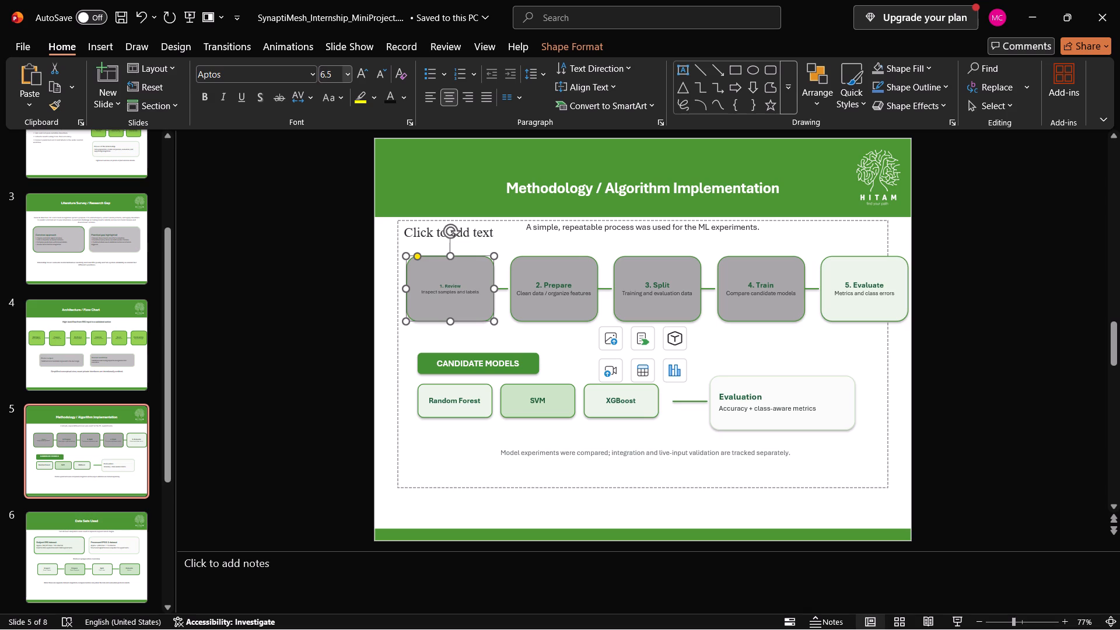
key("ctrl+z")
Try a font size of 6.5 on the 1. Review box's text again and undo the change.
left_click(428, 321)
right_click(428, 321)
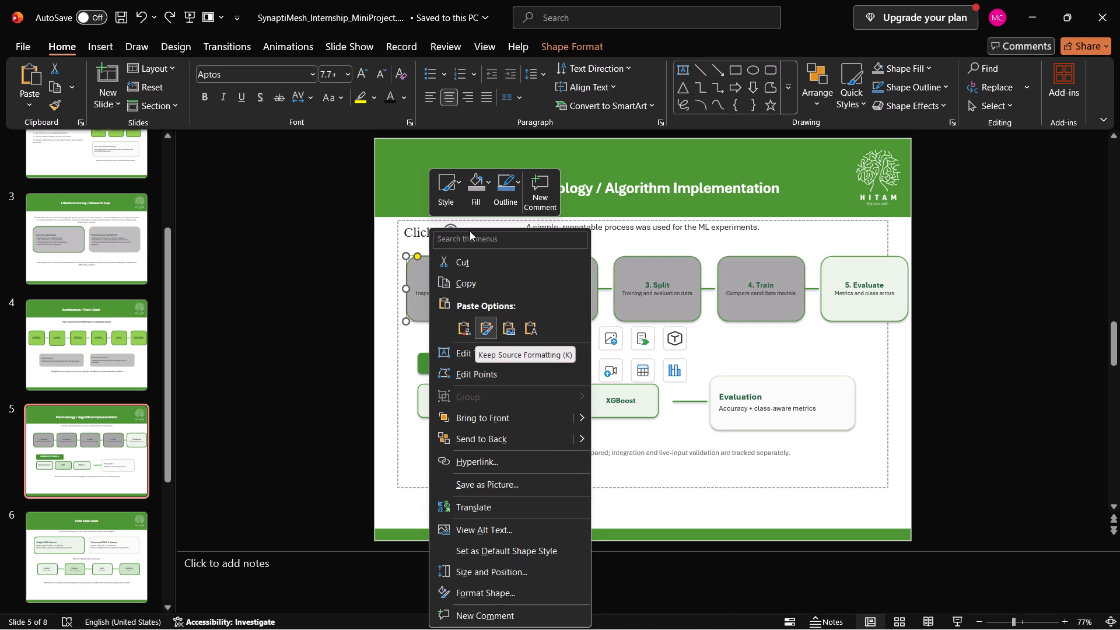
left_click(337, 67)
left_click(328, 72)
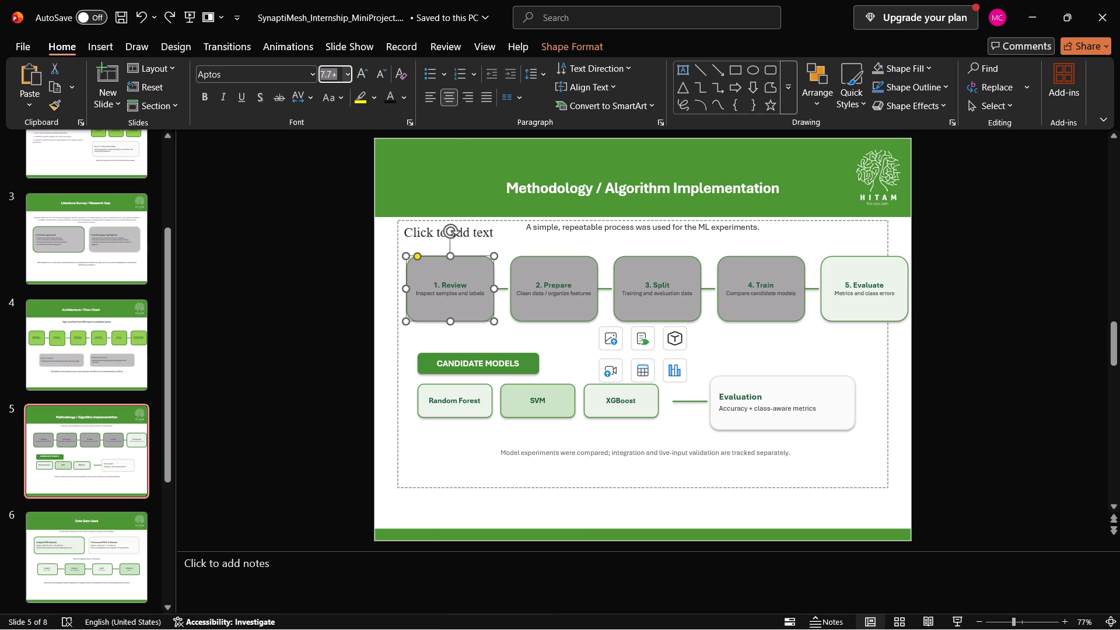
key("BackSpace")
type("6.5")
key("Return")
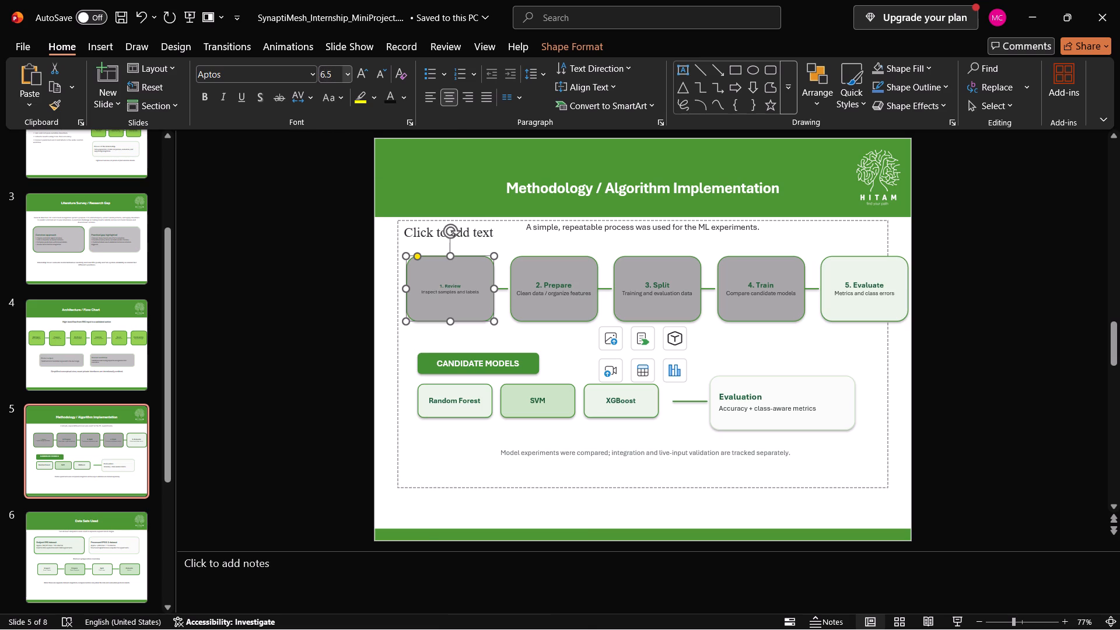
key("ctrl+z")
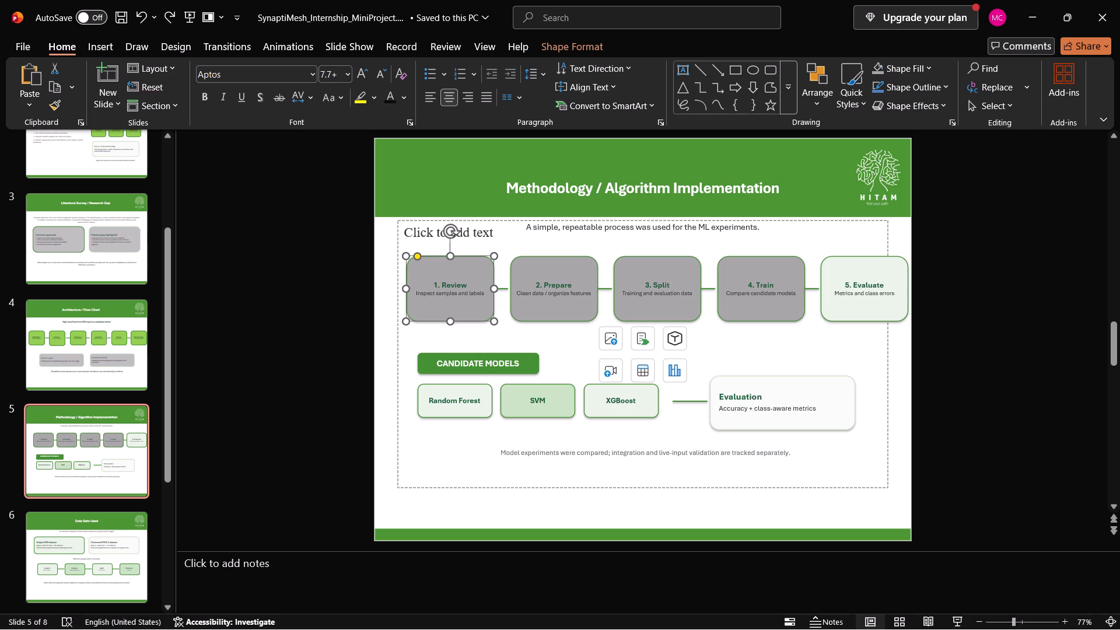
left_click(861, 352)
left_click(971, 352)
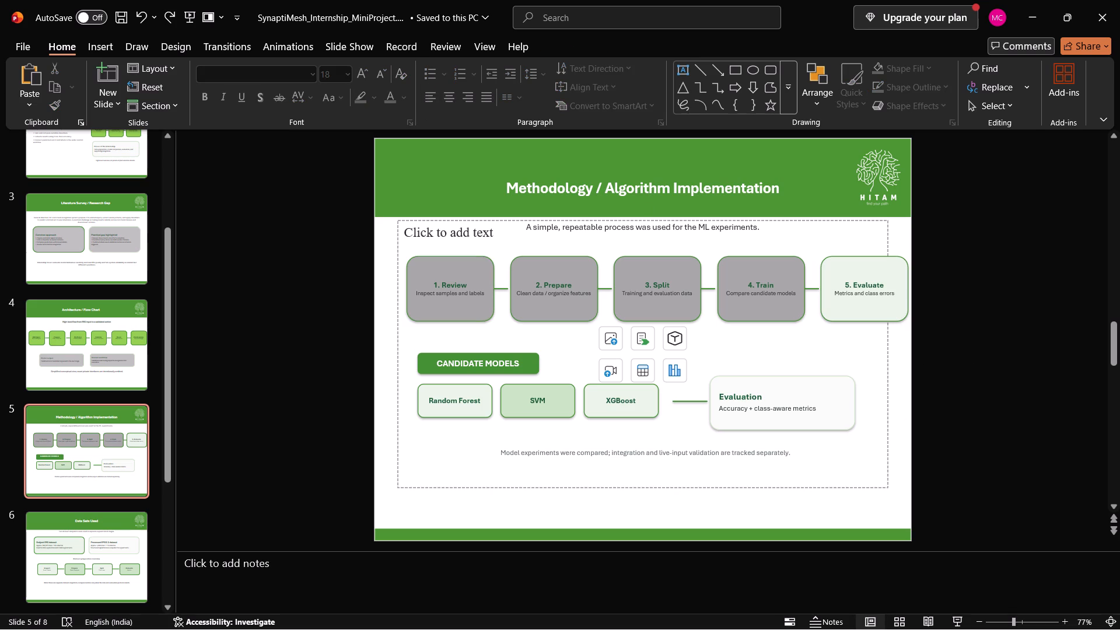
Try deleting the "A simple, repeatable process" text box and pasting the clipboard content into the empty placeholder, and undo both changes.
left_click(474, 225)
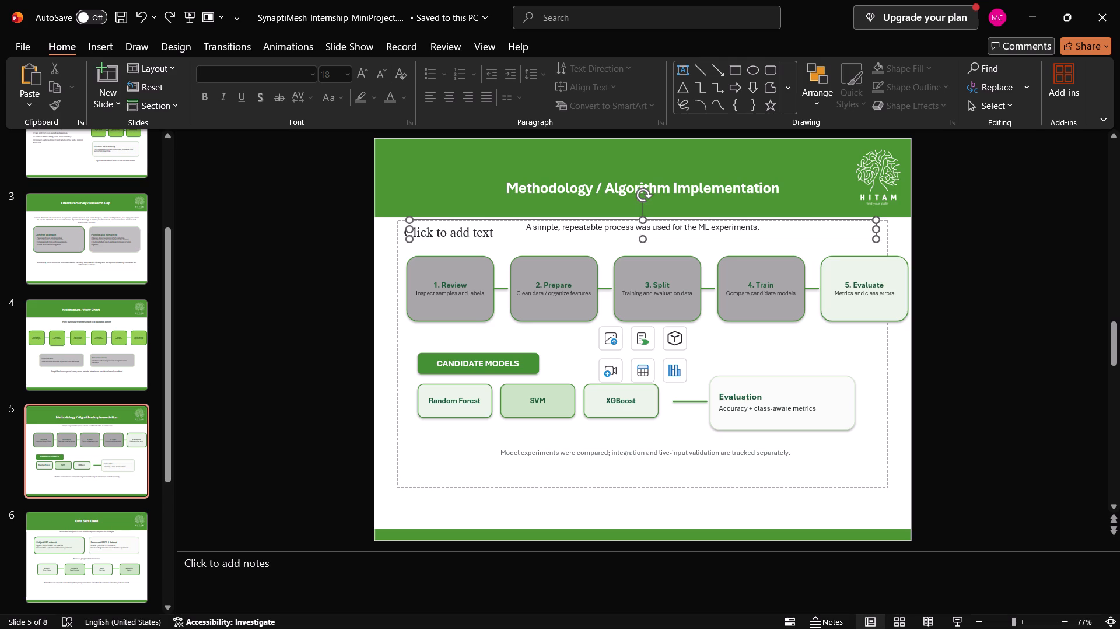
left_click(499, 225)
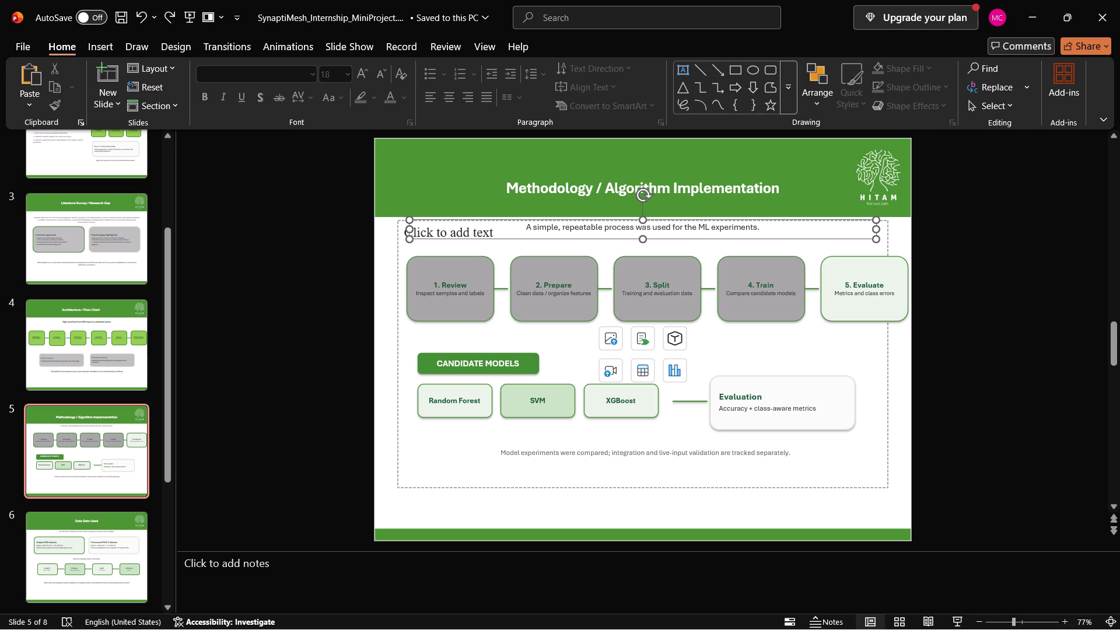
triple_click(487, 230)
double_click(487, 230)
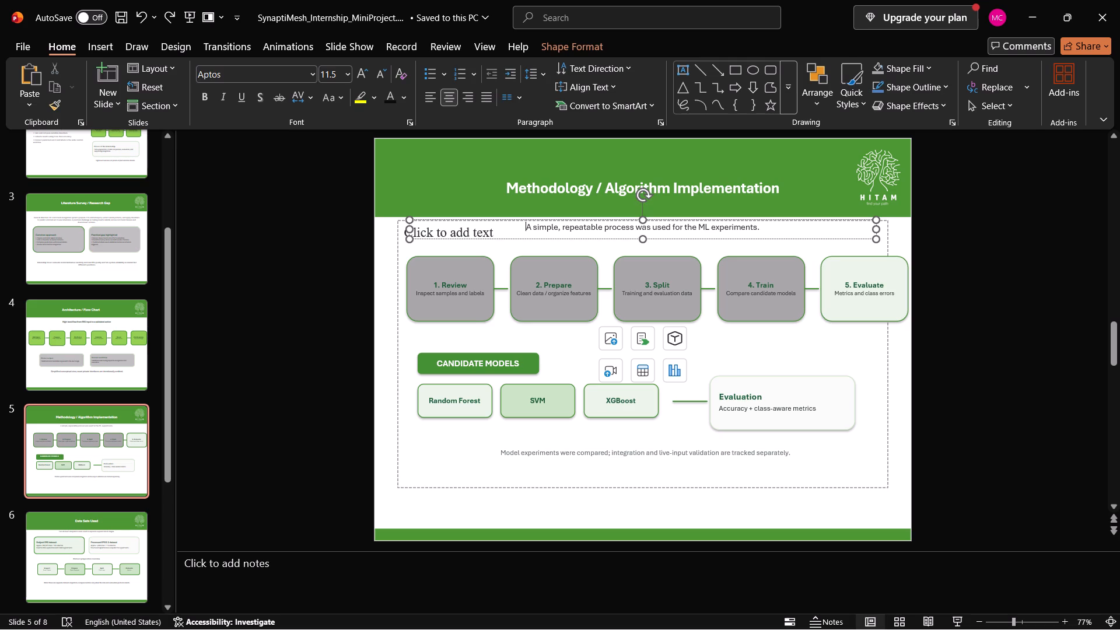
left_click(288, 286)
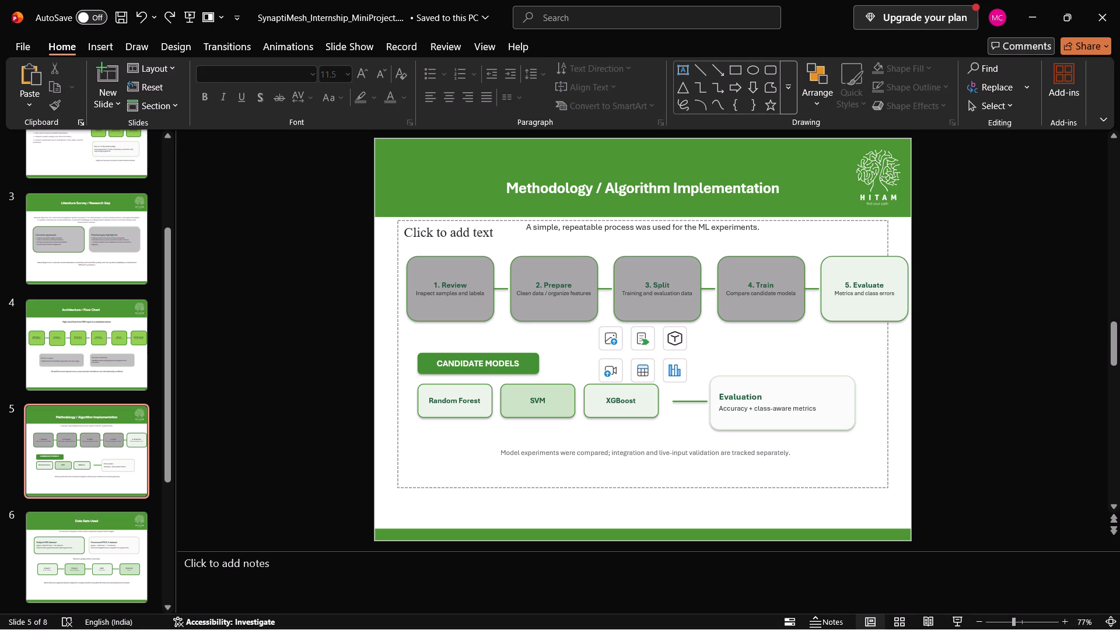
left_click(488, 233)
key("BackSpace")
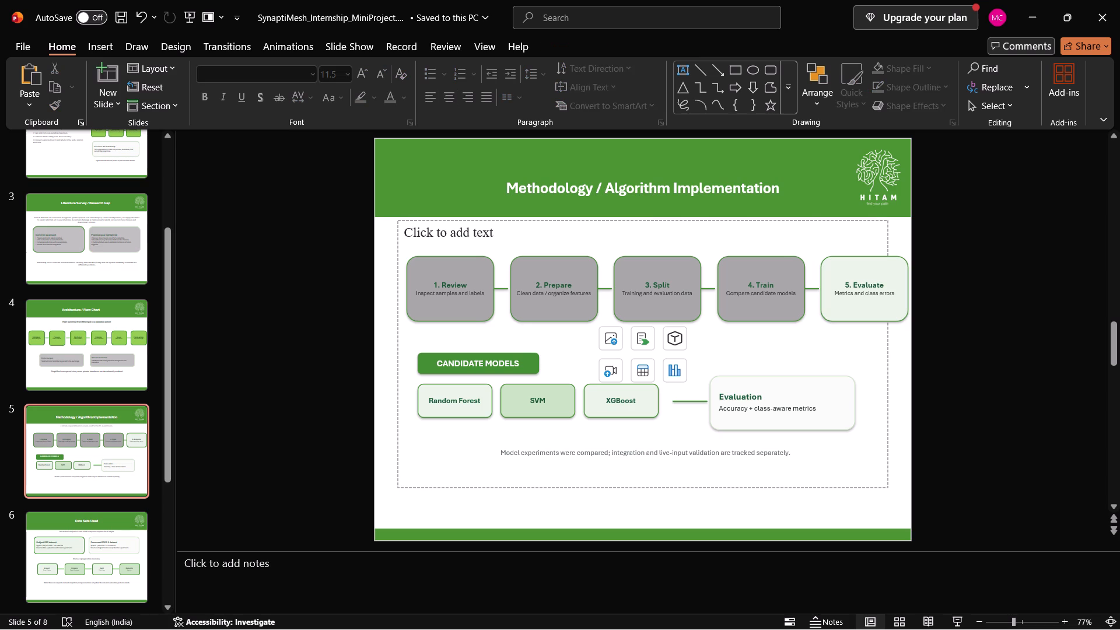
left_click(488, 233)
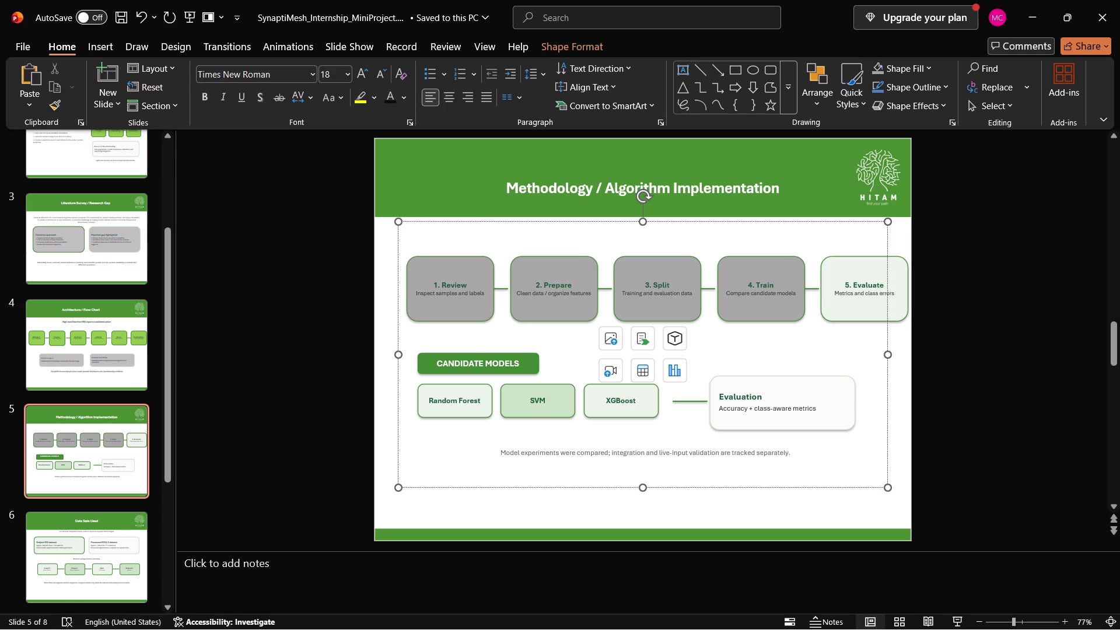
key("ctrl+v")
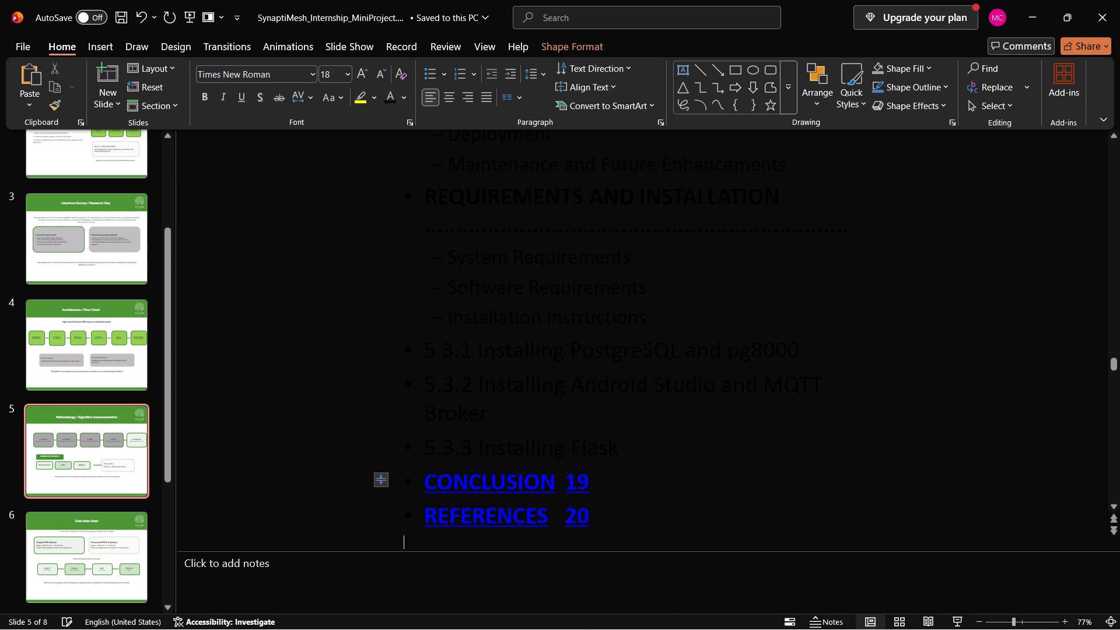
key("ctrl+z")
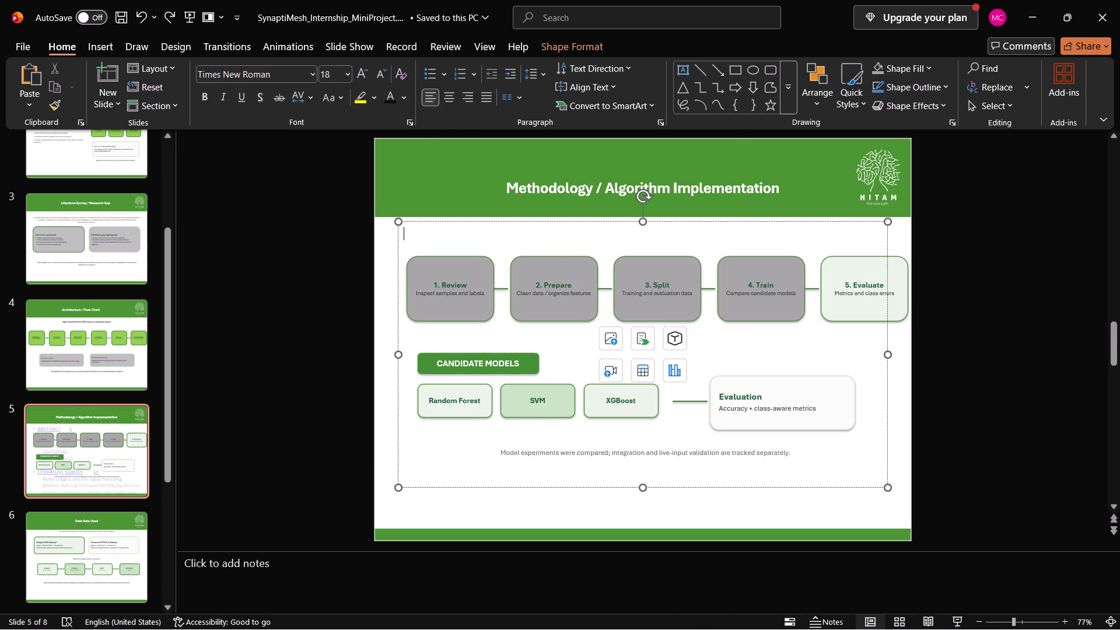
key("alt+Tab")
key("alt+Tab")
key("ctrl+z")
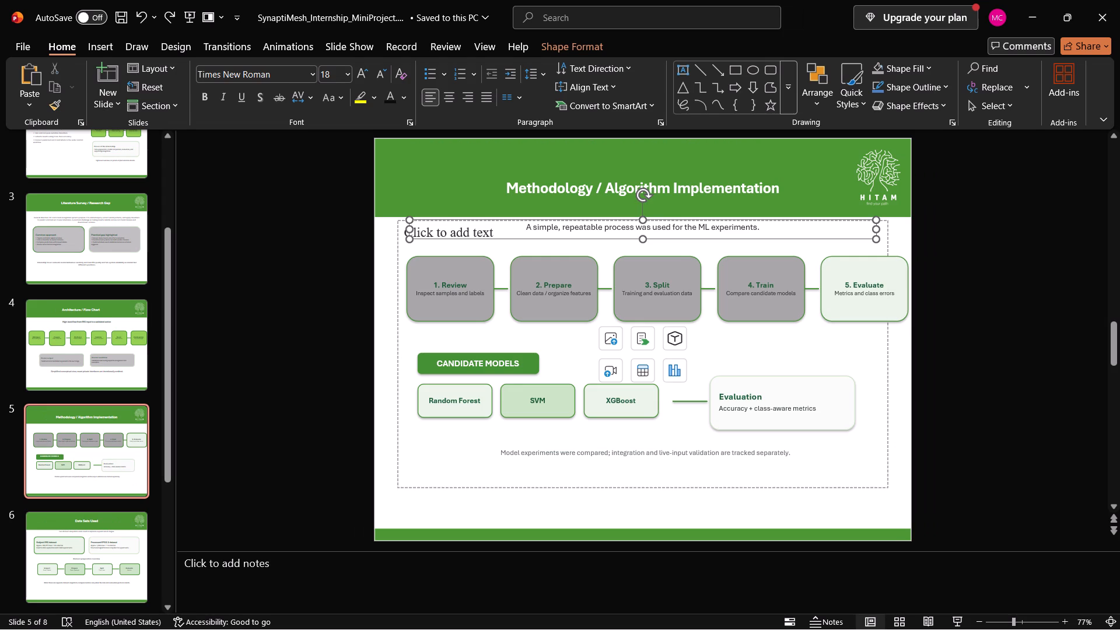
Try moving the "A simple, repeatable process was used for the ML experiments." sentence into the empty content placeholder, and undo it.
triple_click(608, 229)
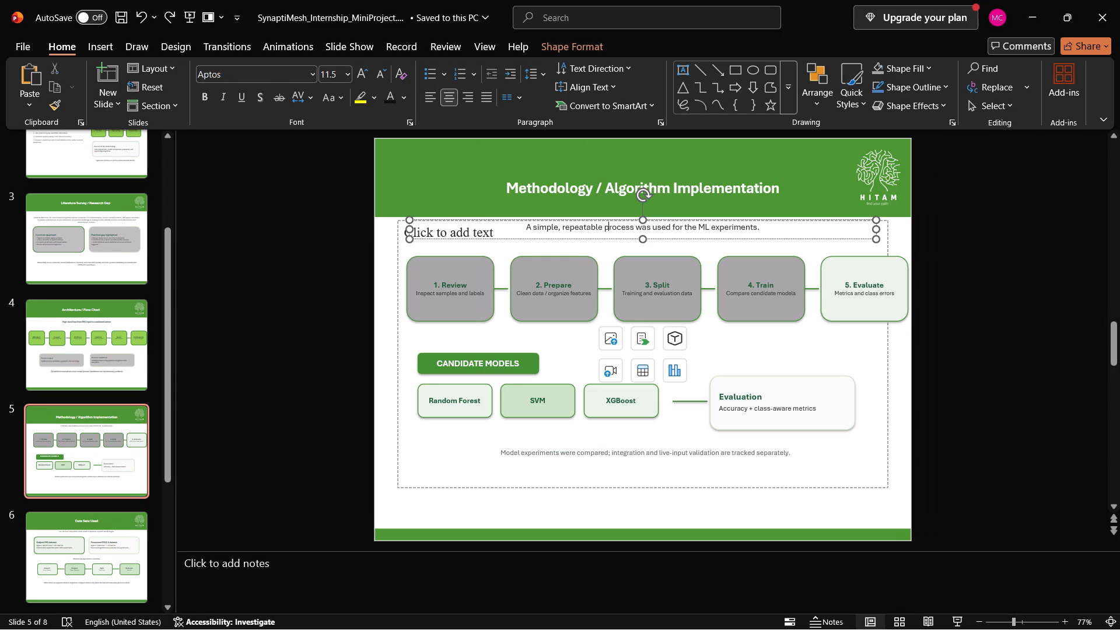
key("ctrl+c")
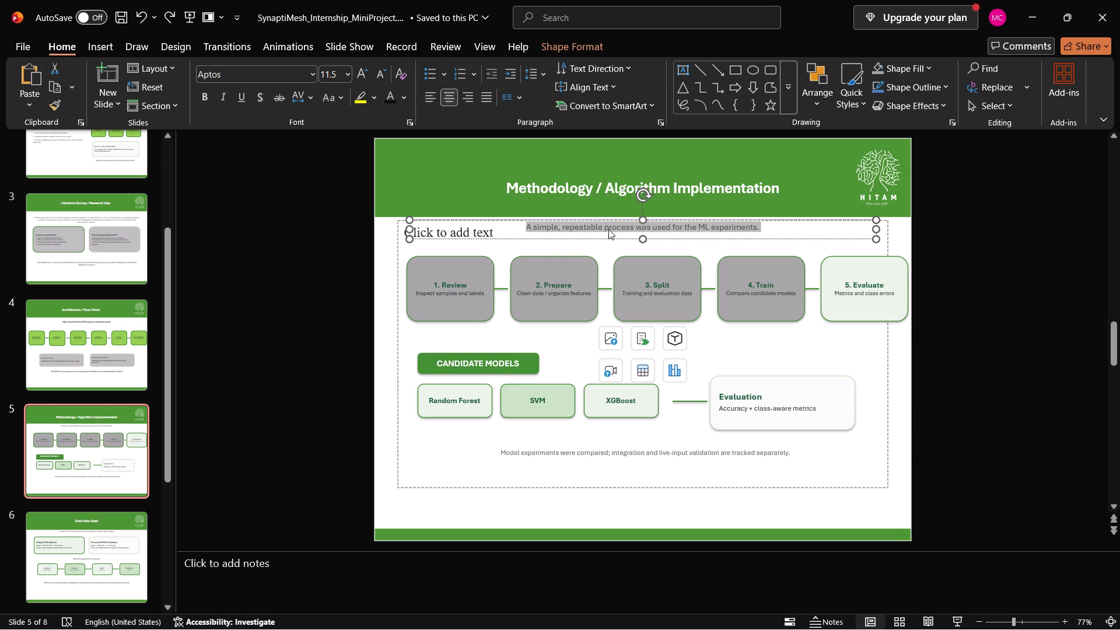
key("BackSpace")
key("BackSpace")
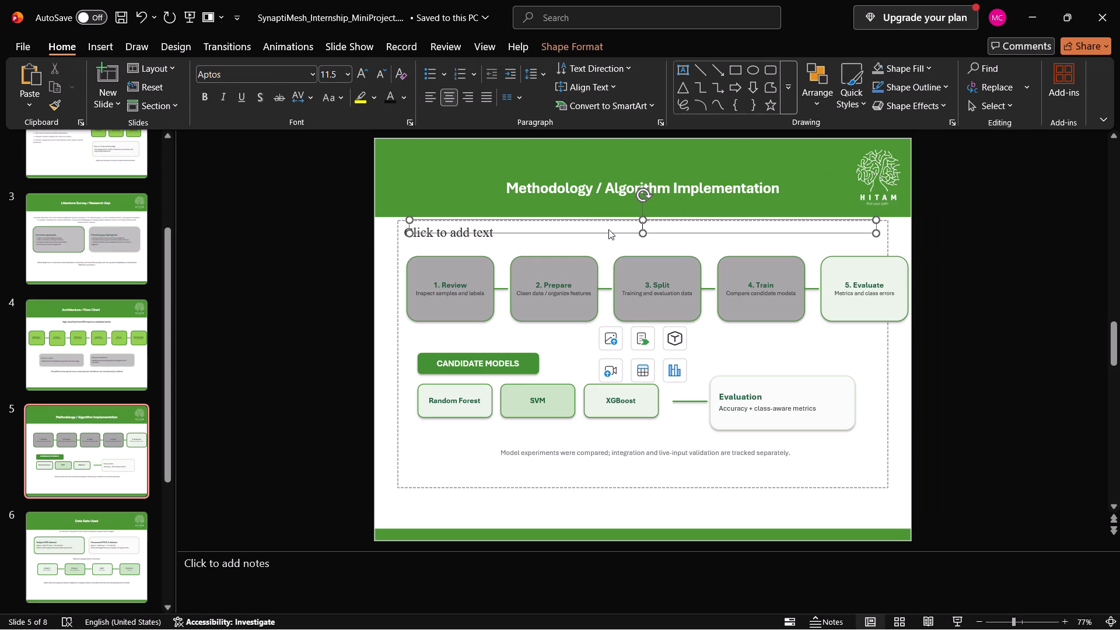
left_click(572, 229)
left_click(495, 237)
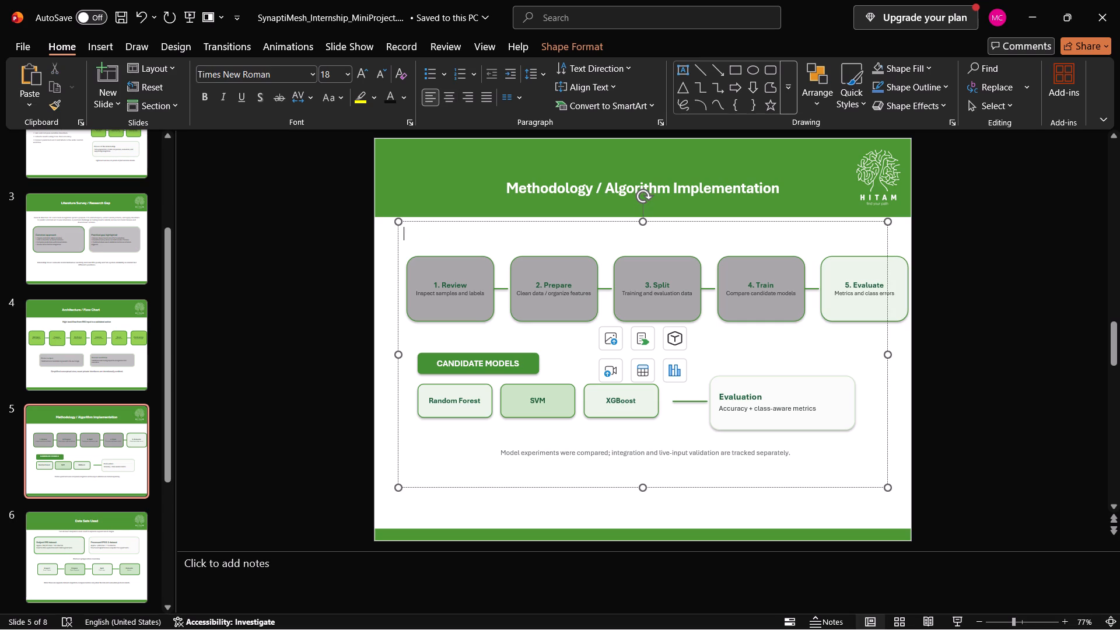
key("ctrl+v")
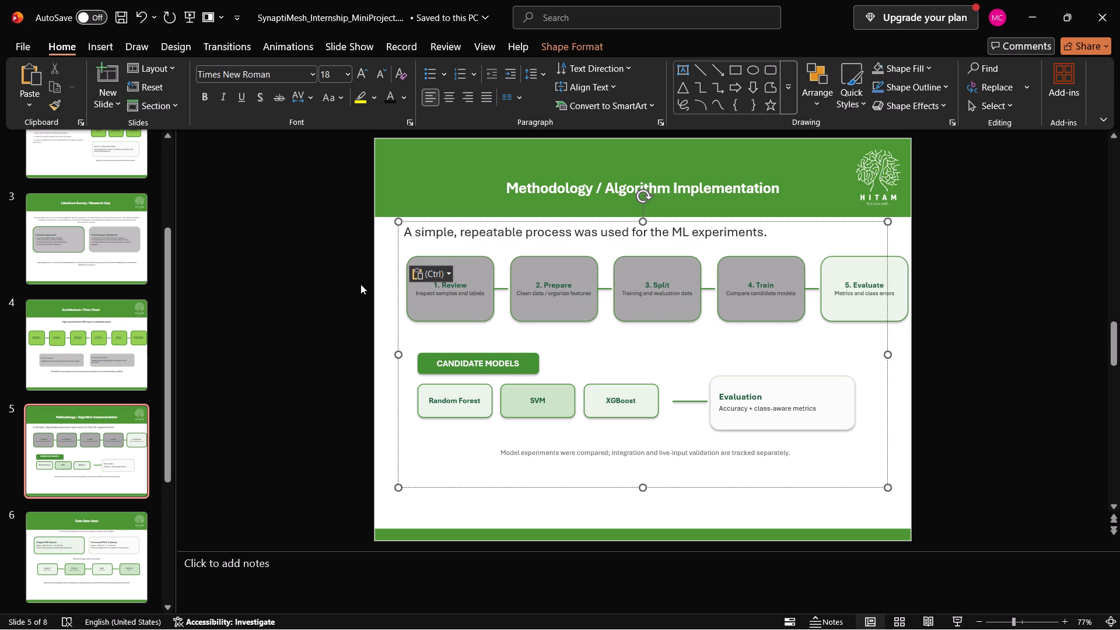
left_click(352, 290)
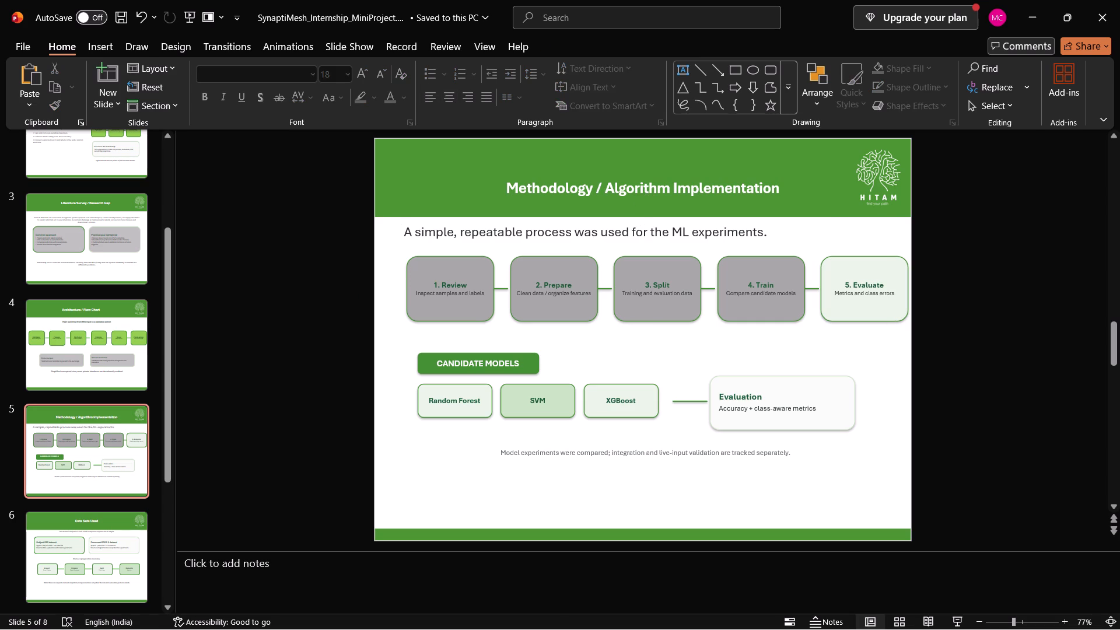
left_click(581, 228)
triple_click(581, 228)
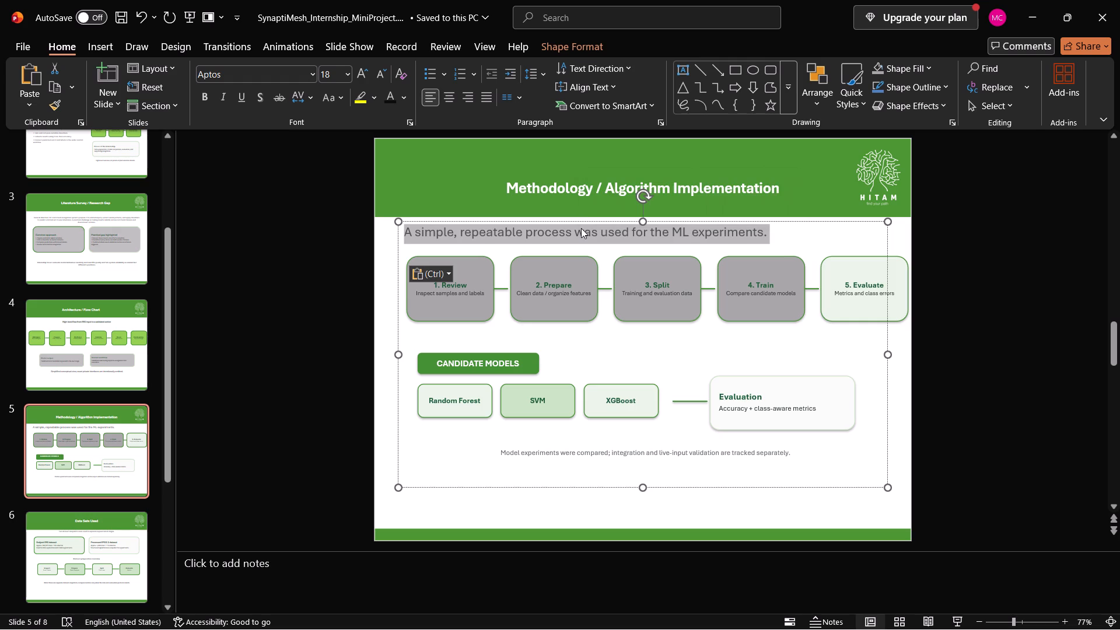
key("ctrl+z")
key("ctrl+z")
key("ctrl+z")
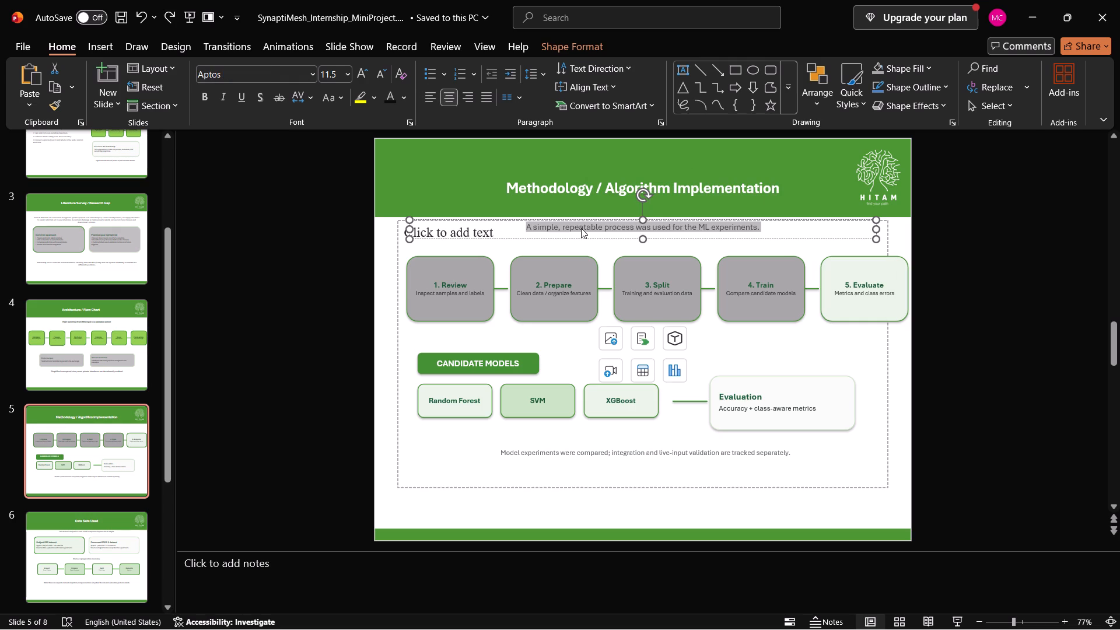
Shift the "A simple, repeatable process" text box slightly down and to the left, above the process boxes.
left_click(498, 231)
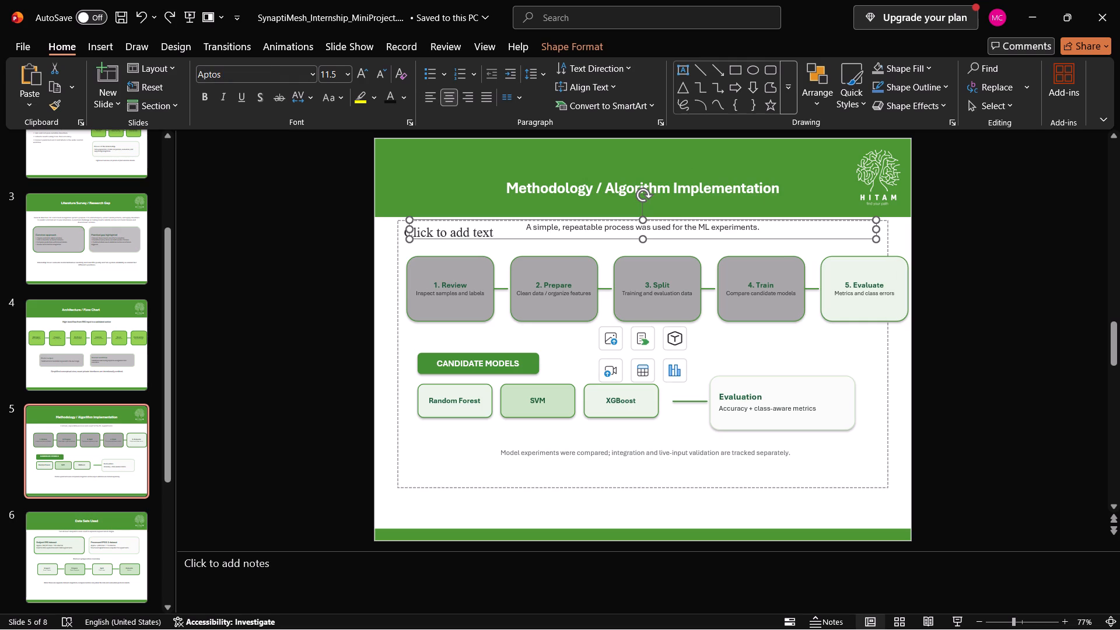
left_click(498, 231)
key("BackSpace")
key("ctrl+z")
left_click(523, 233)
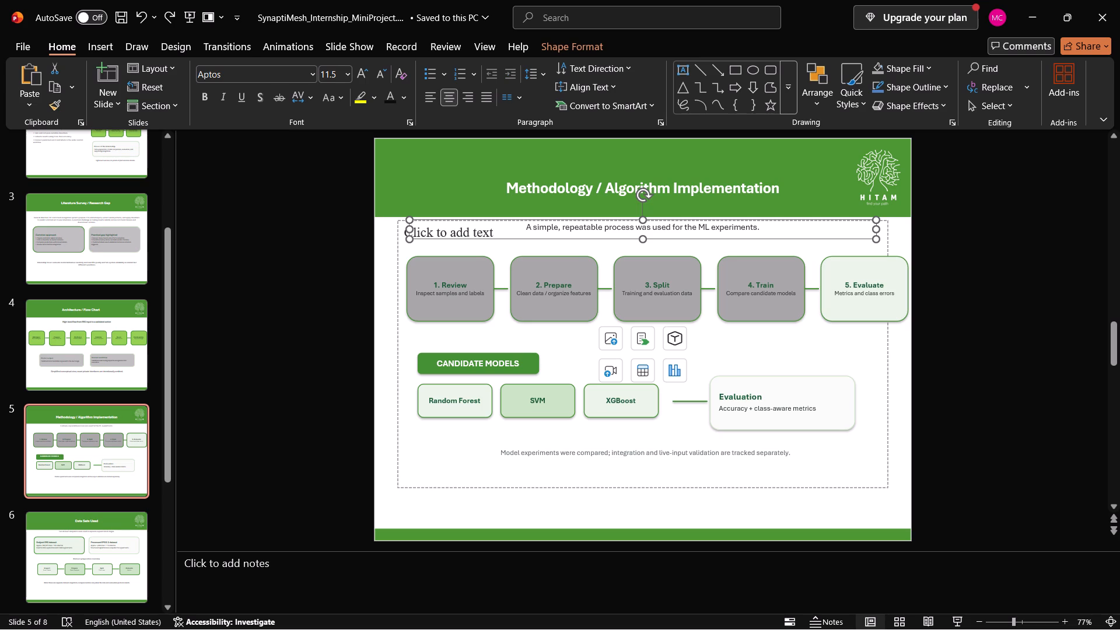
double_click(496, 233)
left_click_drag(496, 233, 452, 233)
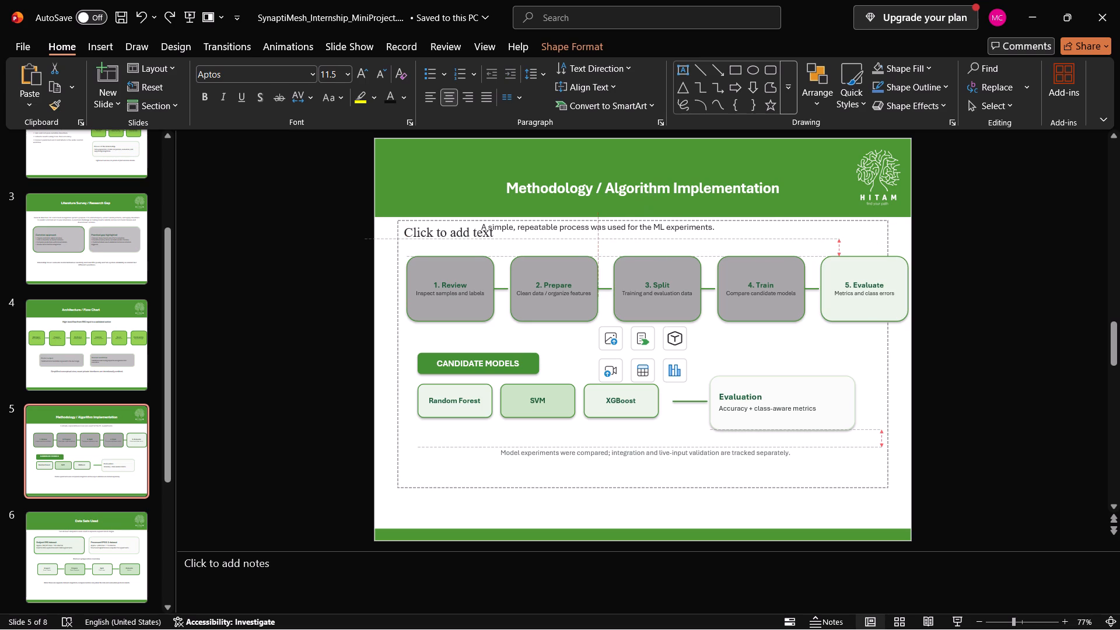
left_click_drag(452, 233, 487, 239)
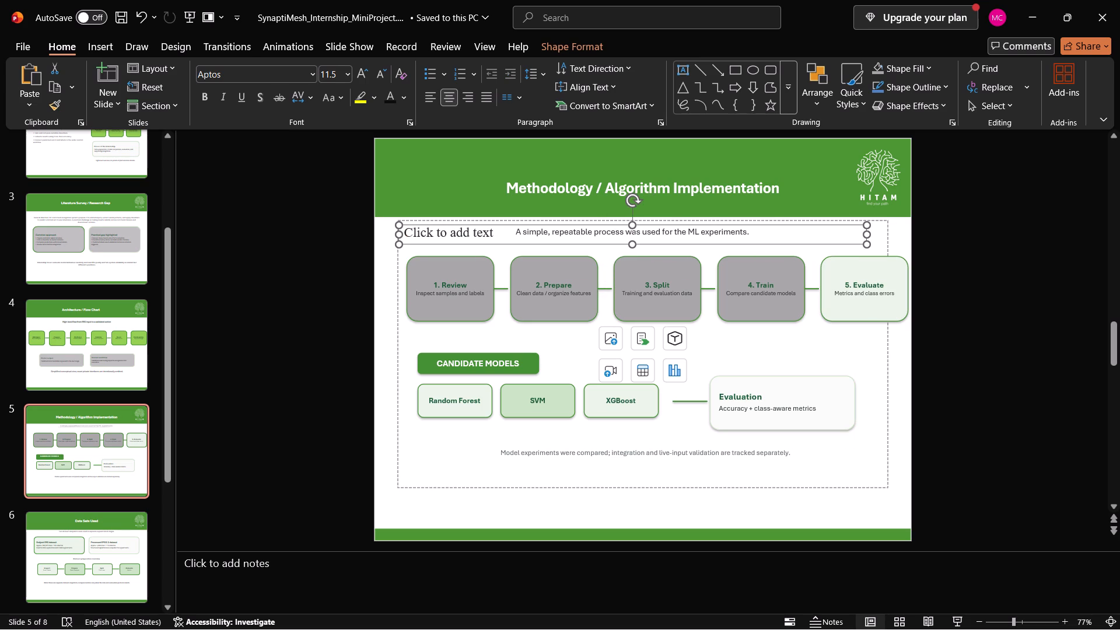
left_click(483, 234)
Delete the "A simple, repeatable process was used for the ML experiments." text box from slide 5.
left_click(696, 244)
key("BackSpace")
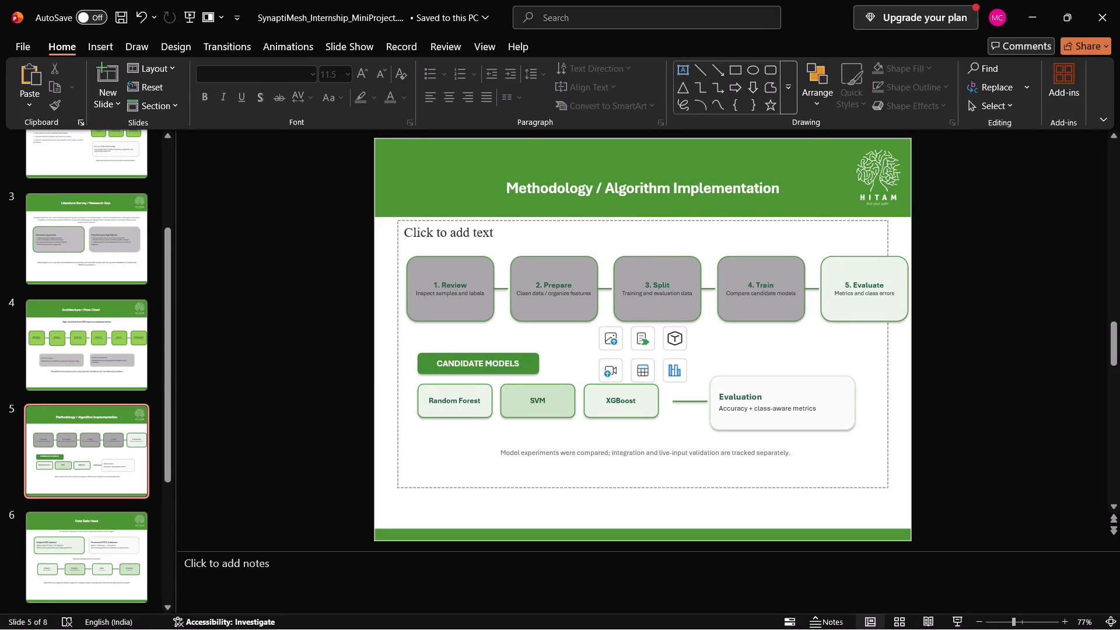
Lower the top edge of slide 5's empty content placeholder to just above the process boxes, leaving space below the title banner.
left_click(514, 233)
left_click_drag(642, 220, 645, 246)
left_click(619, 226)
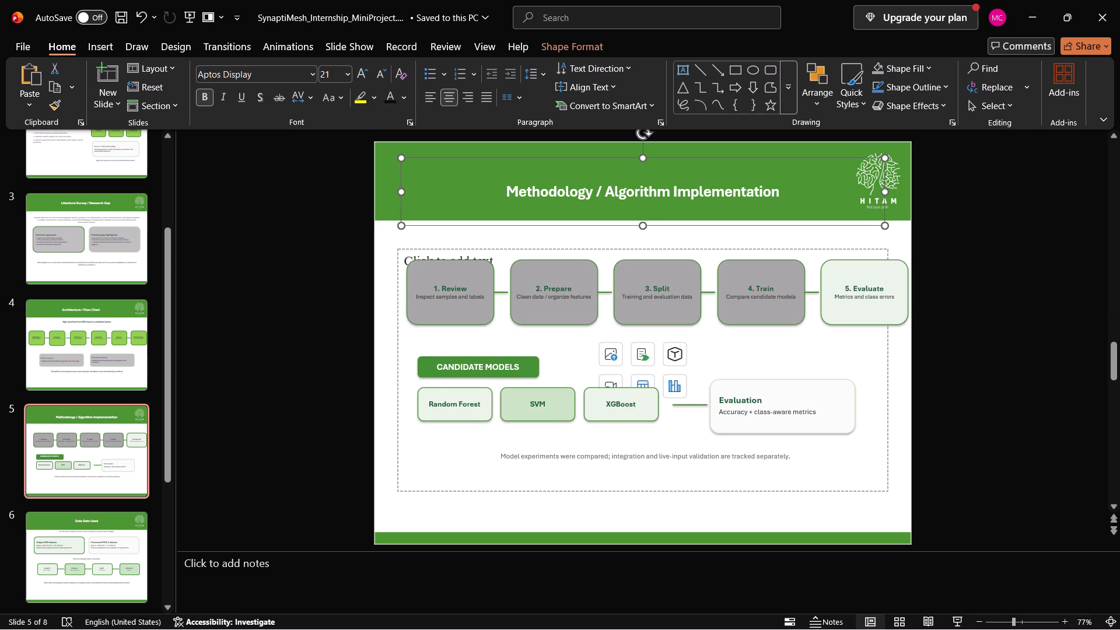
left_click(615, 231)
left_click(610, 240)
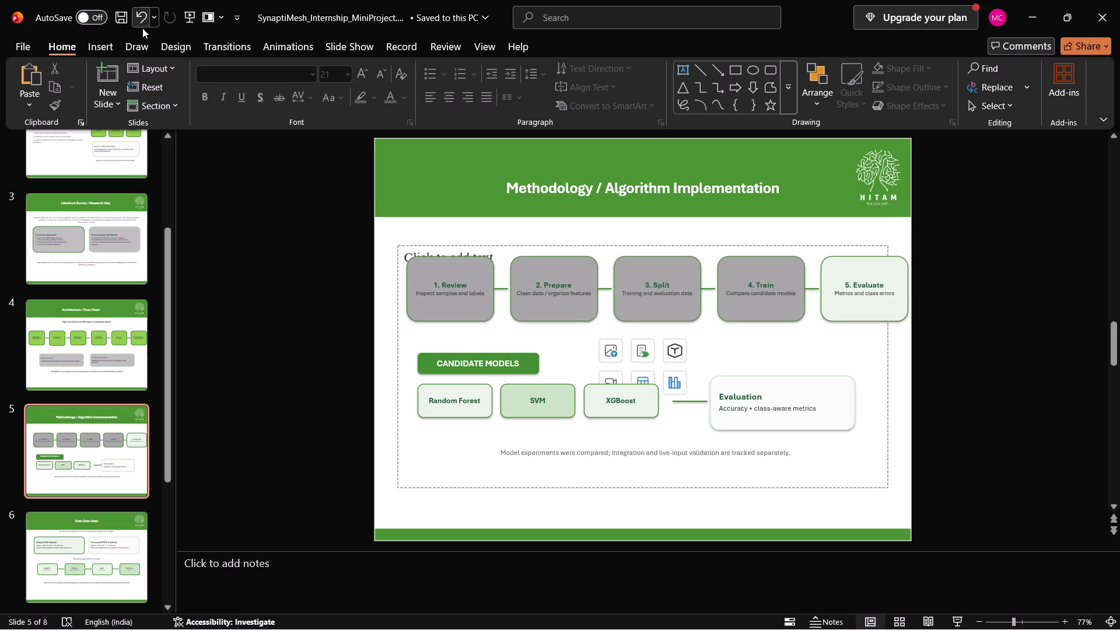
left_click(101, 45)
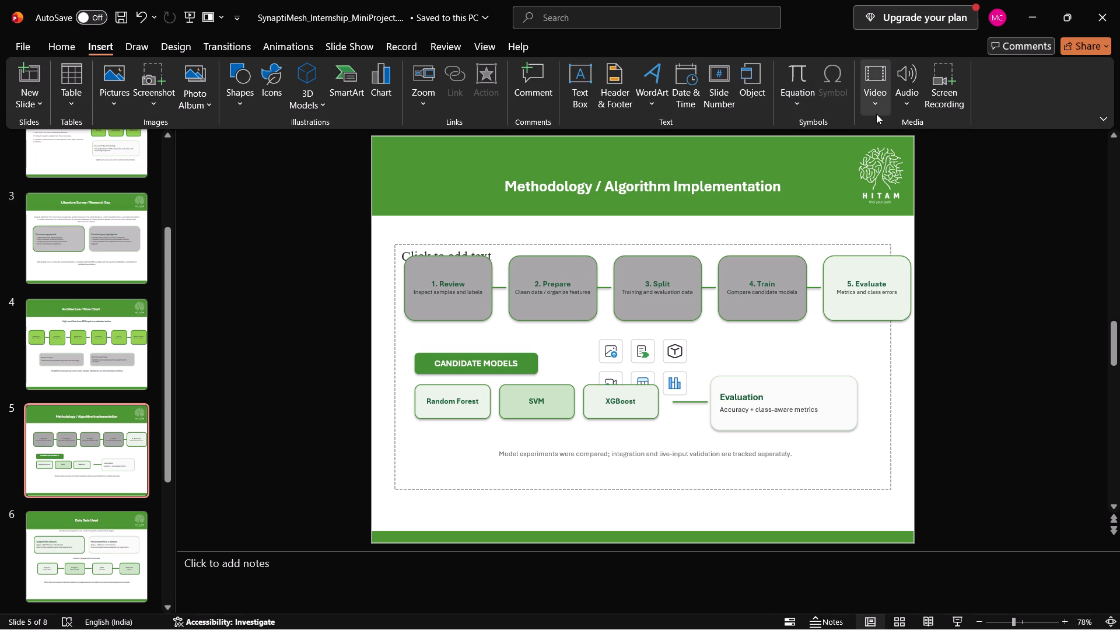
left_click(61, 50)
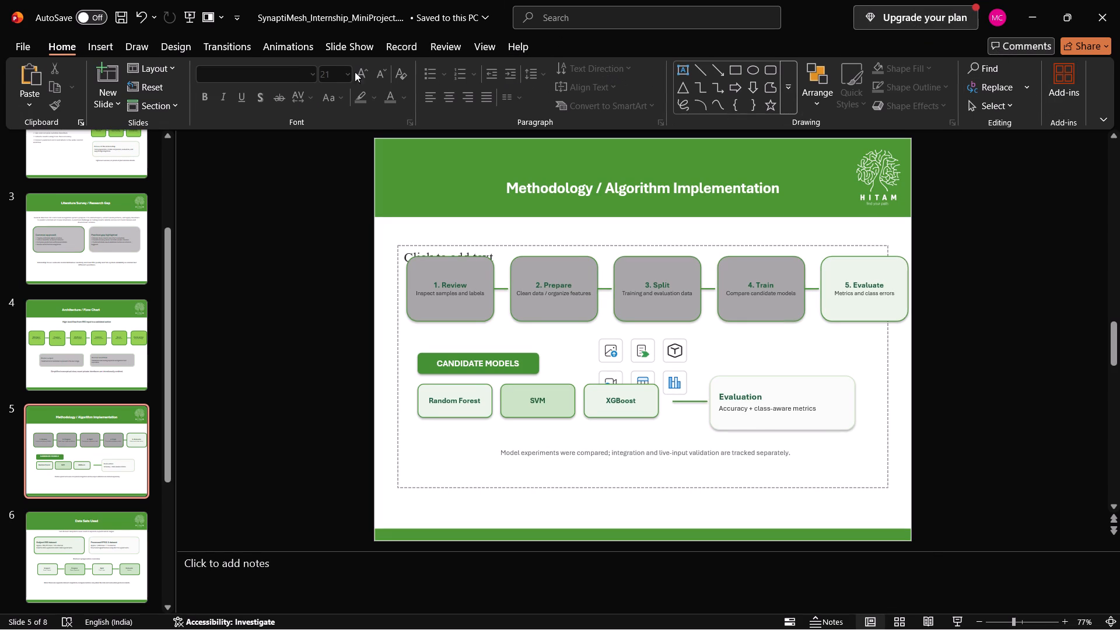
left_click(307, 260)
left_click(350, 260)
Raise the top edge of slide 5's empty content placeholder slightly so its first text line sits above the process boxes.
left_click(629, 242)
left_click_drag(644, 245, 641, 234)
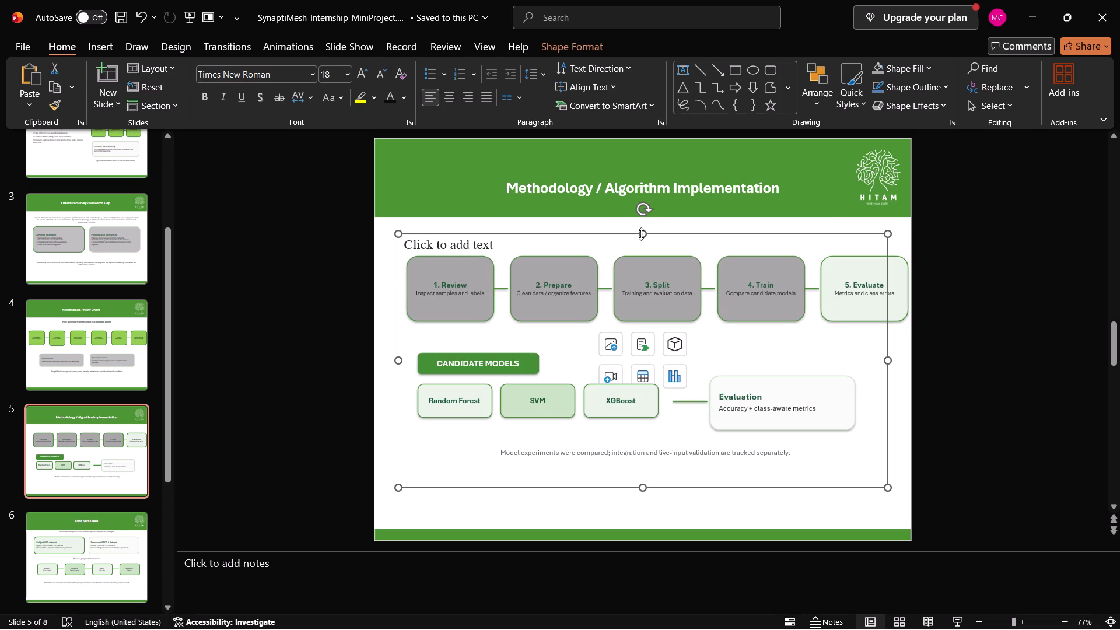
left_click(544, 240)
left_click(332, 274)
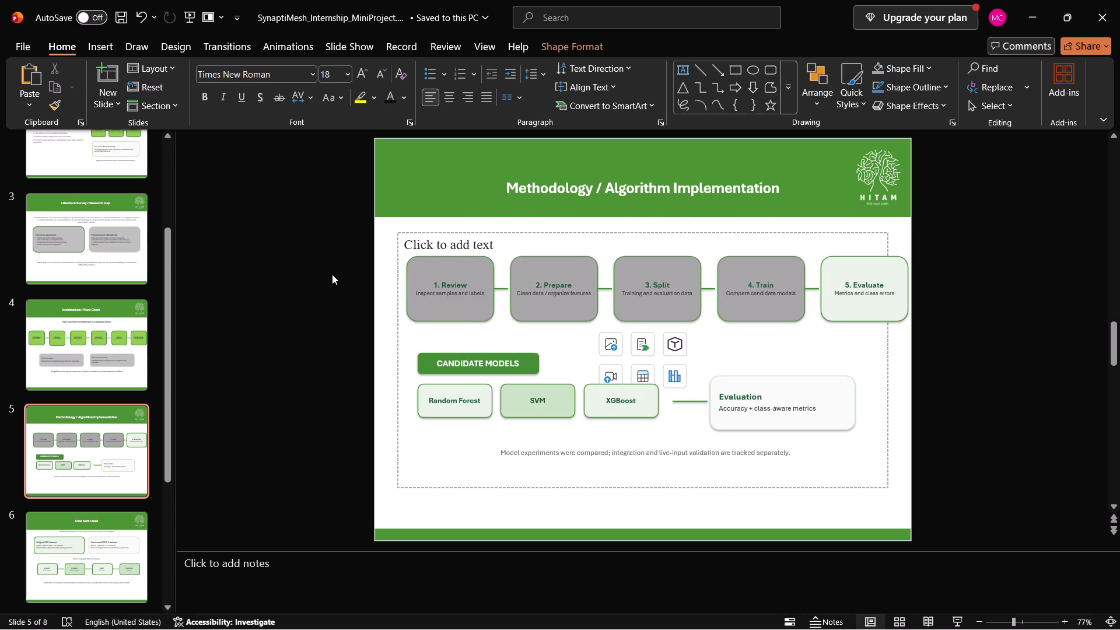
Paste "A simple, repeatable process was used for the ML experiments." into the content placeholder and raise the placeholder's top edge slightly.
left_click(490, 244)
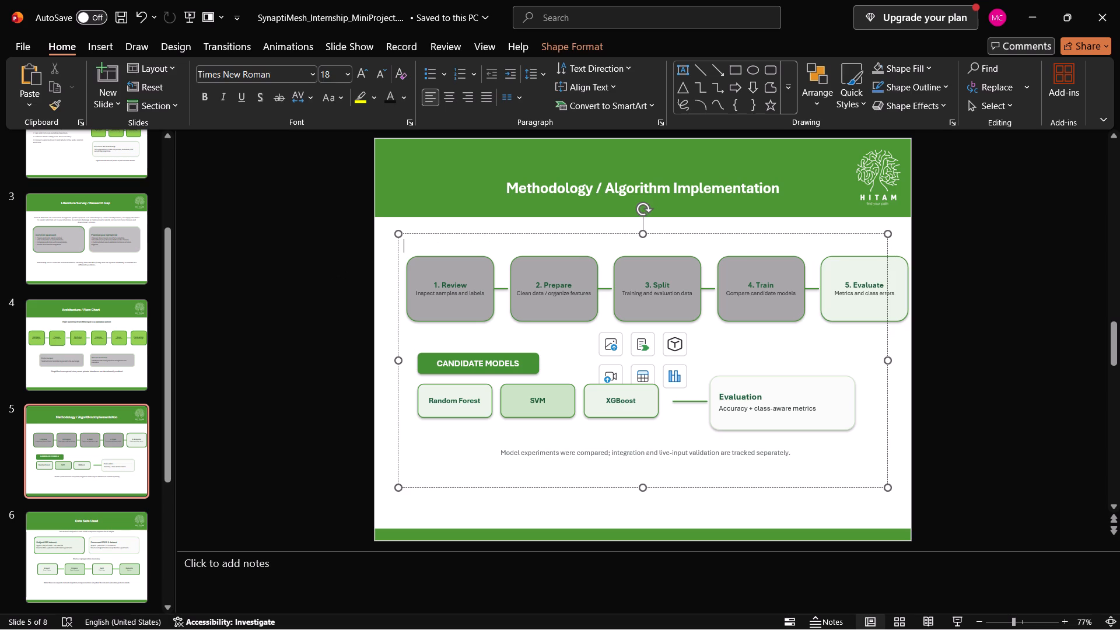
left_click(490, 244)
key("space")
key("space")
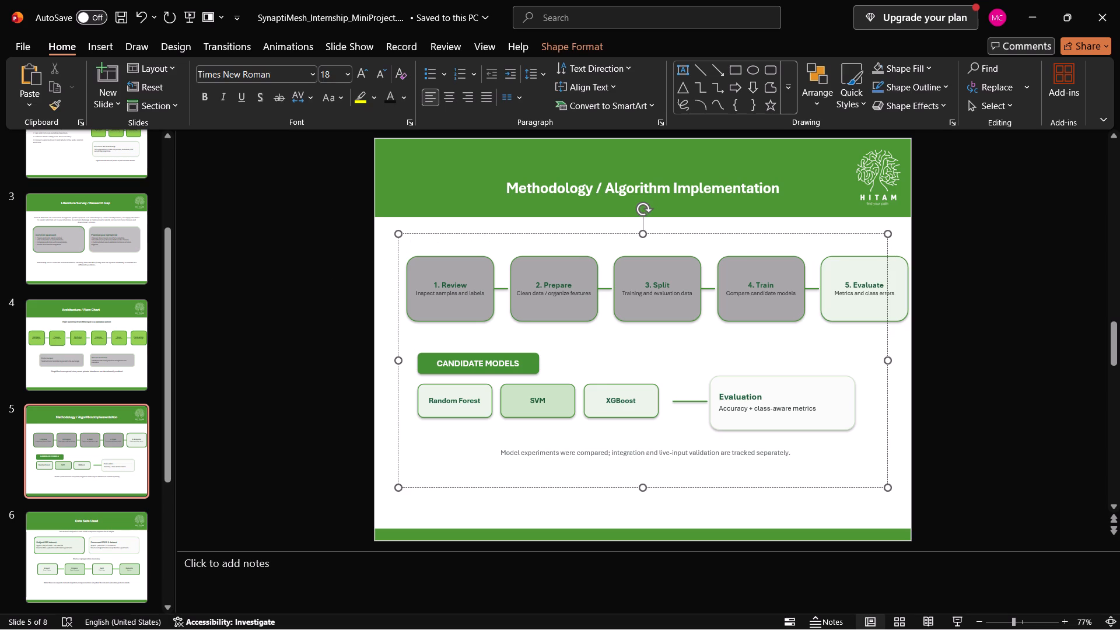
key("ctrl+v")
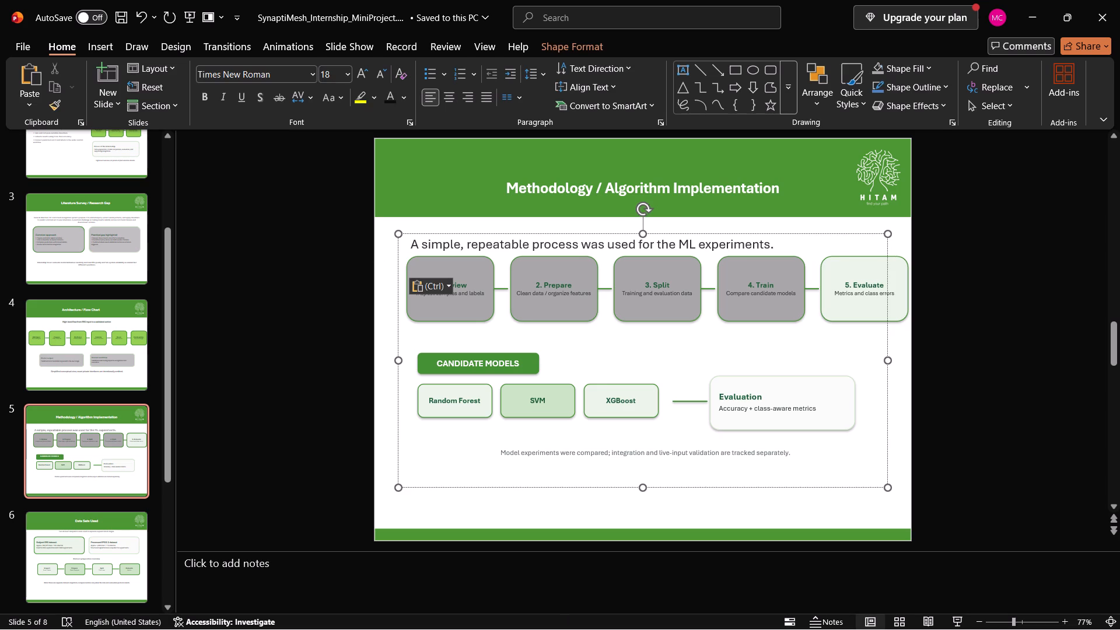
left_click_drag(644, 233, 644, 228)
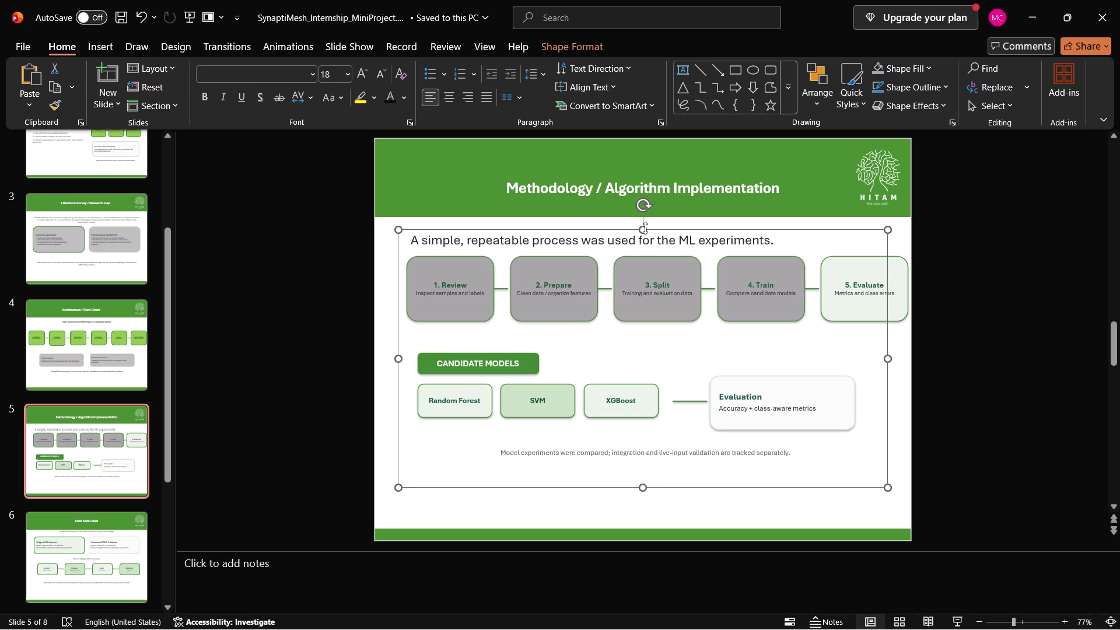
Centre-align the "A simple, repeatable process was used for the ML experiments." sentence above the process boxes.
left_click(423, 237)
triple_click(423, 237)
left_click(423, 237)
triple_click(423, 237)
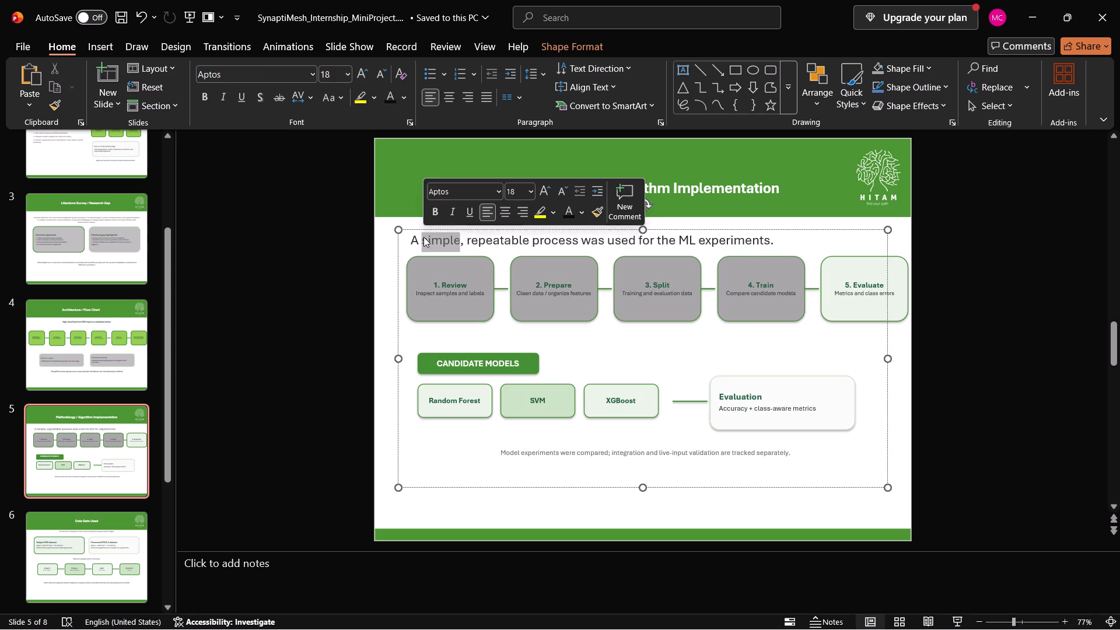
left_click(450, 89)
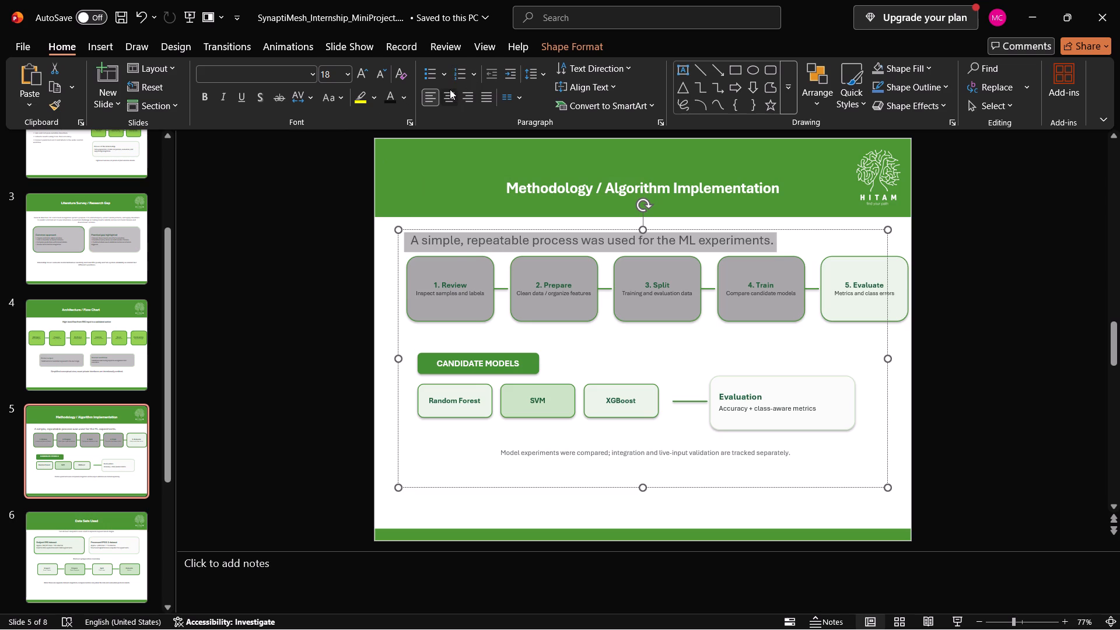
left_click(377, 231)
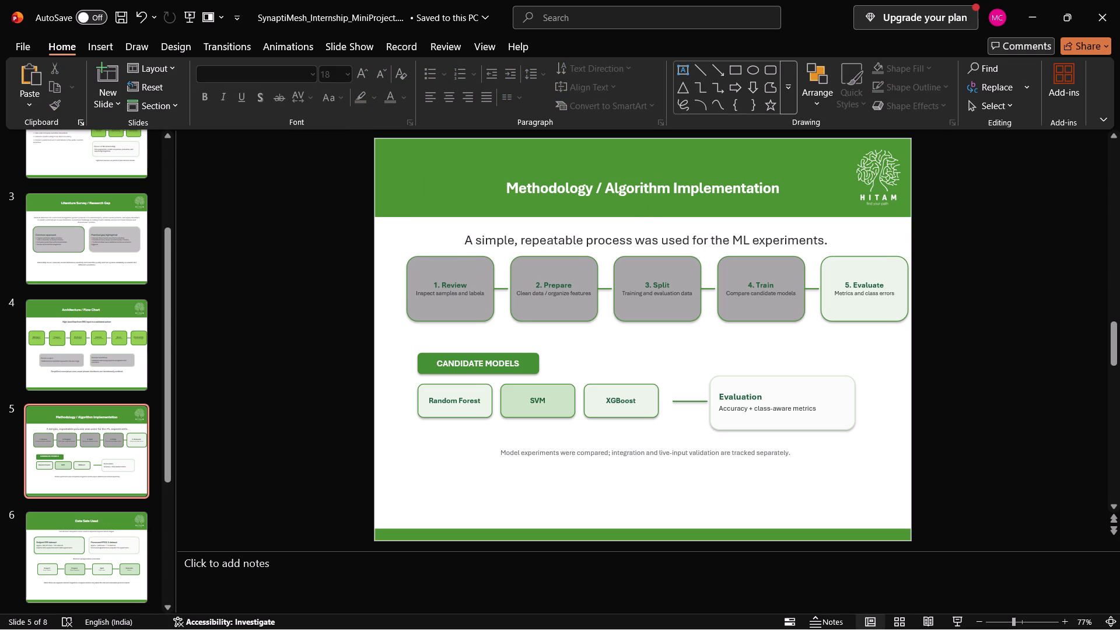
Move the "1. Review" box left towards the slide edge, keeping it level with the other process boxes.
left_click(422, 302)
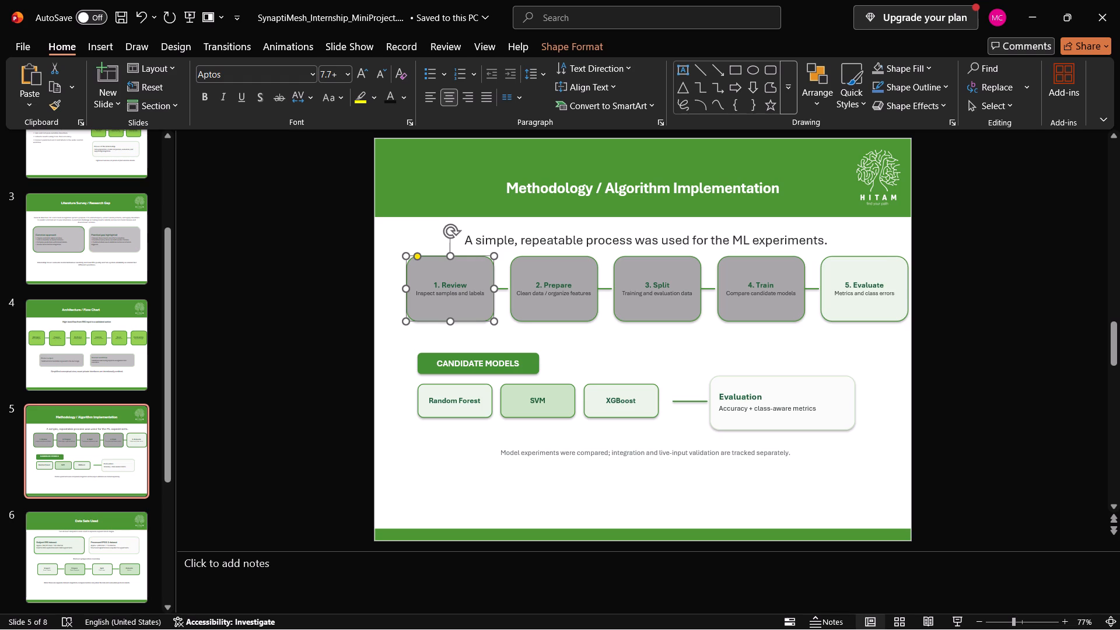
left_click_drag(405, 275, 390, 276)
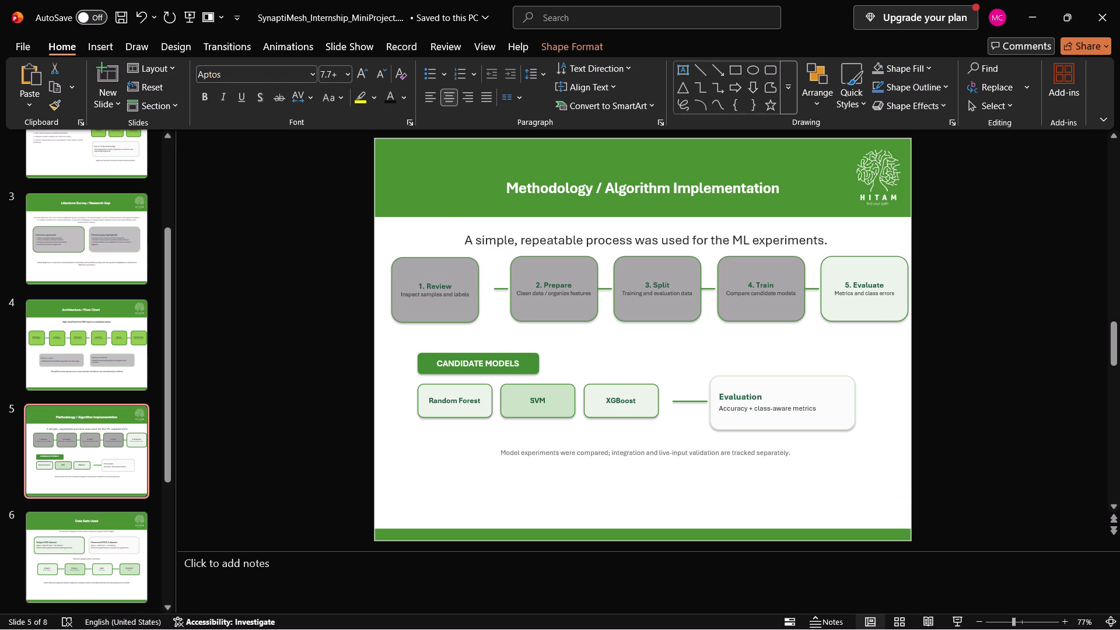
left_click_drag(390, 276, 394, 276)
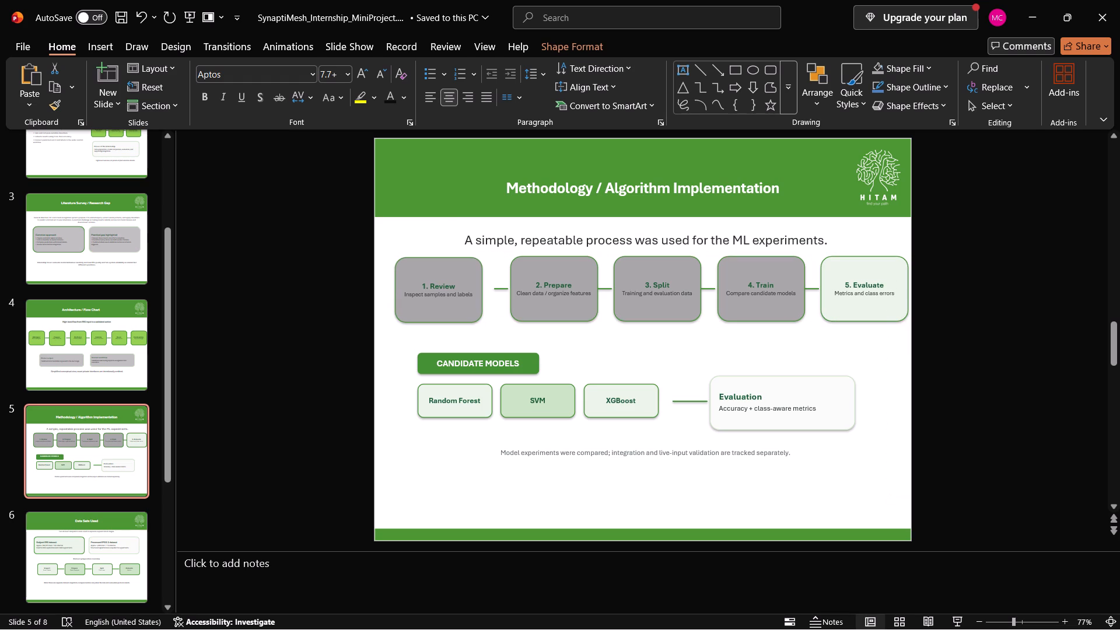
left_click_drag(394, 276, 389, 276)
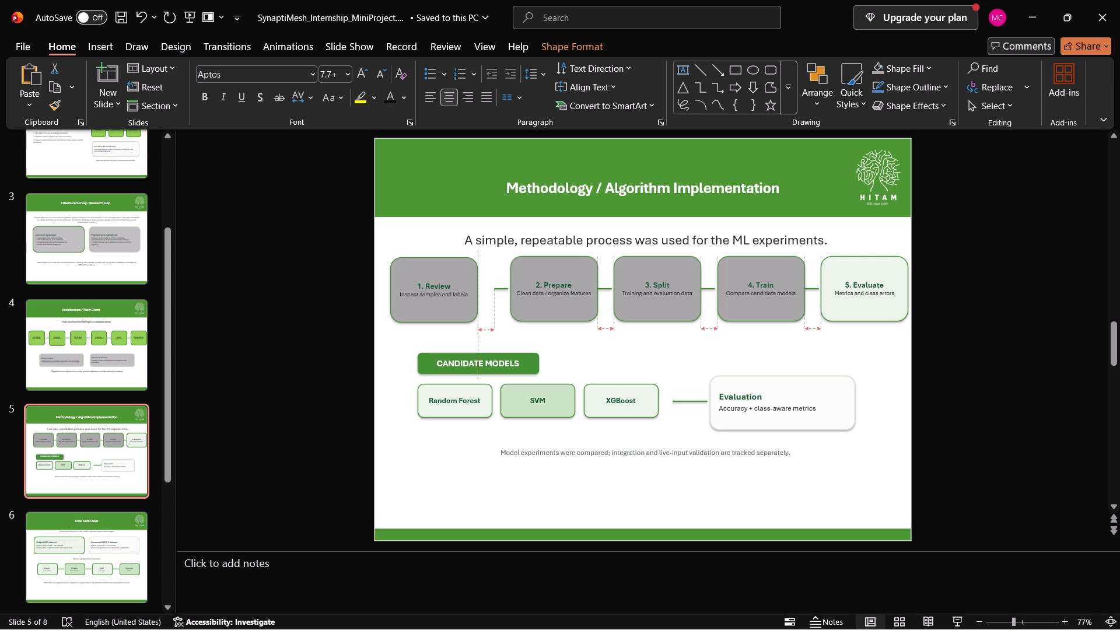
left_click_drag(389, 276, 388, 276)
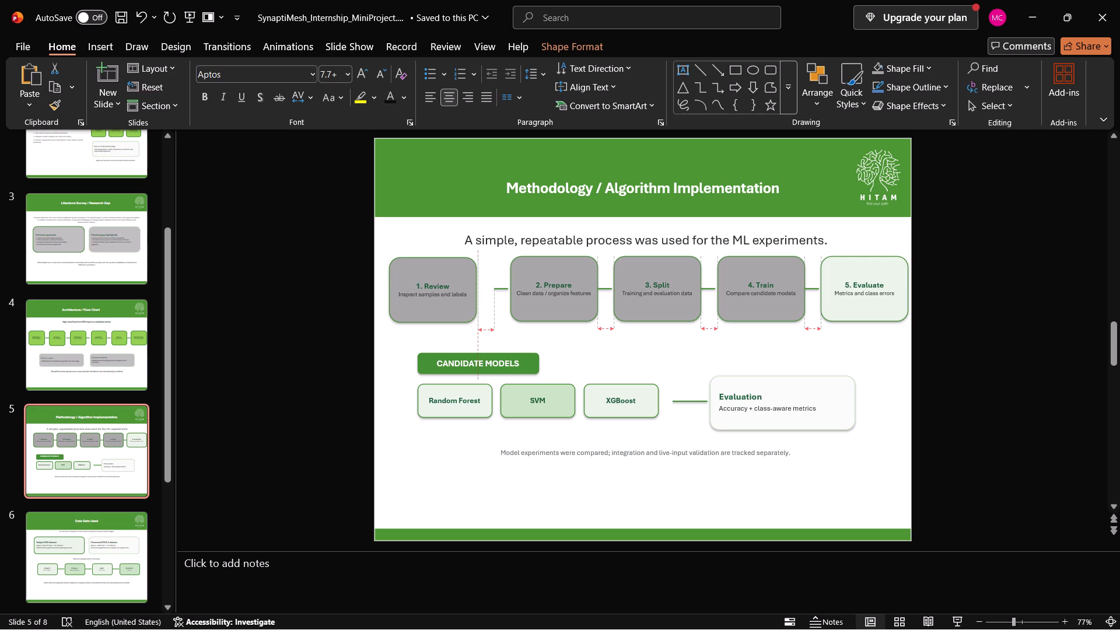
left_click_drag(388, 276, 388, 274)
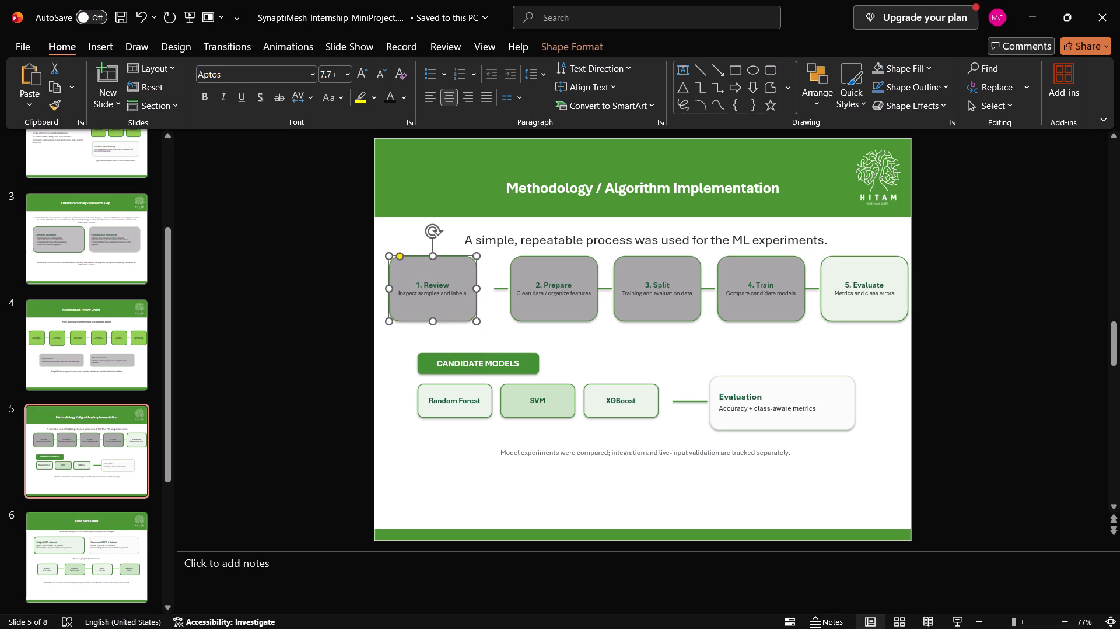
Shift the connector line between "1. Review" and "2. Prepare" left to about the middle of the gap.
left_click(496, 287)
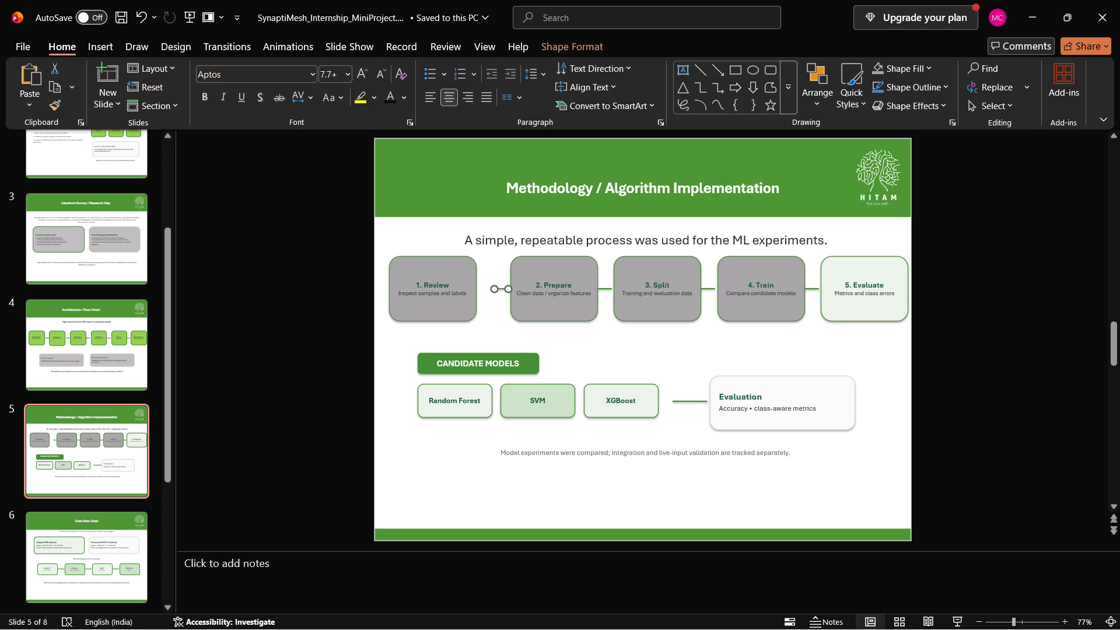
left_click_drag(502, 288, 490, 287)
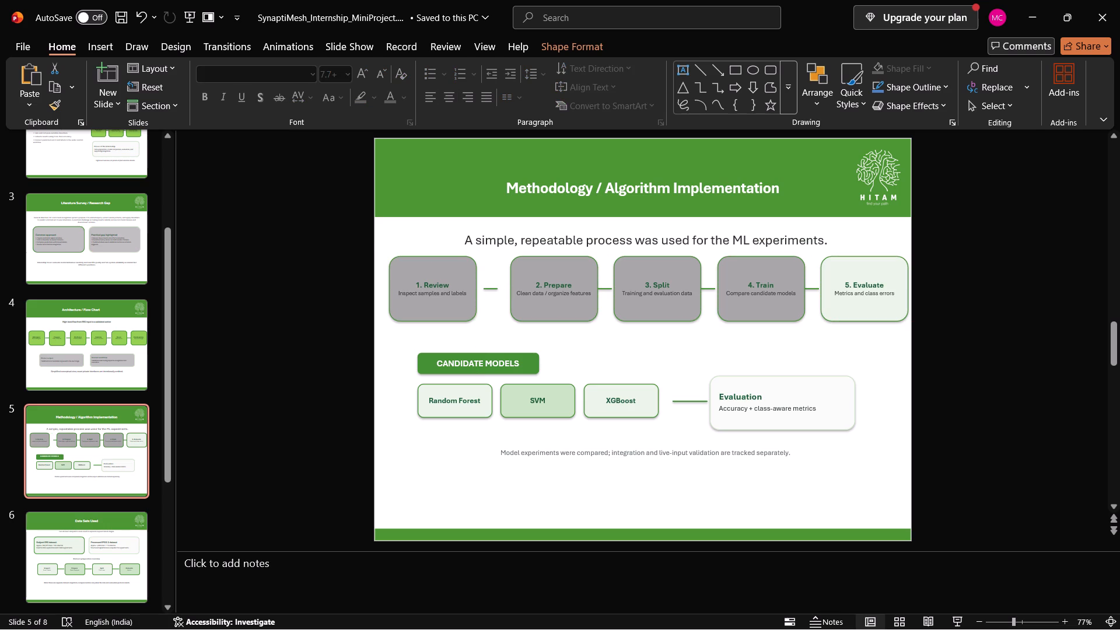
left_click_drag(490, 287, 489, 286)
left_click_drag(489, 286, 488, 286)
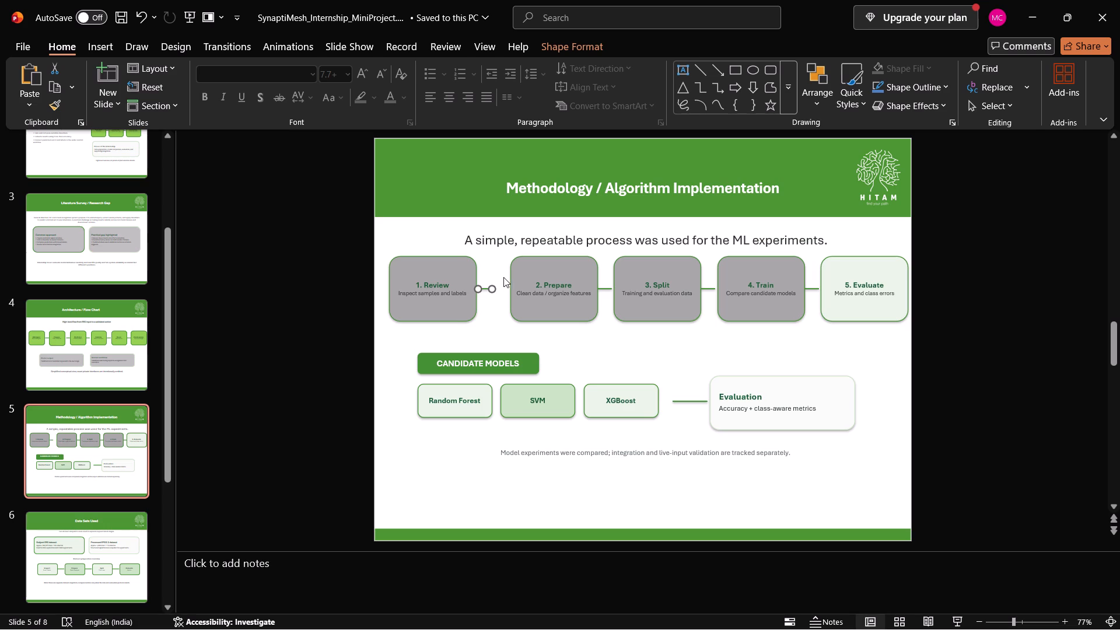
left_click(503, 276)
left_click(487, 282)
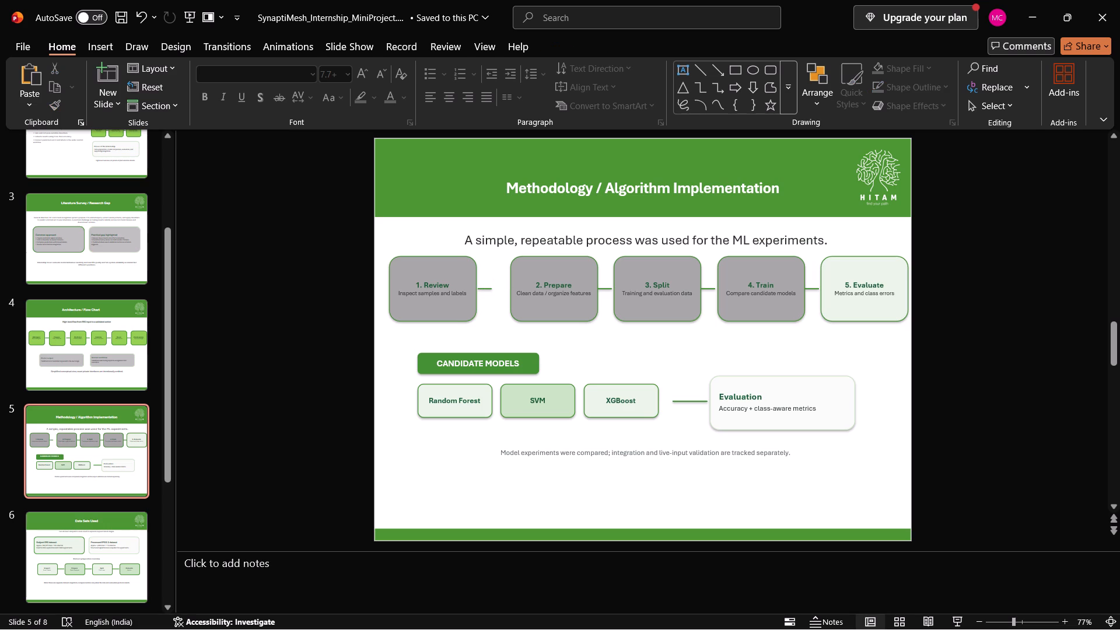
left_click(485, 285)
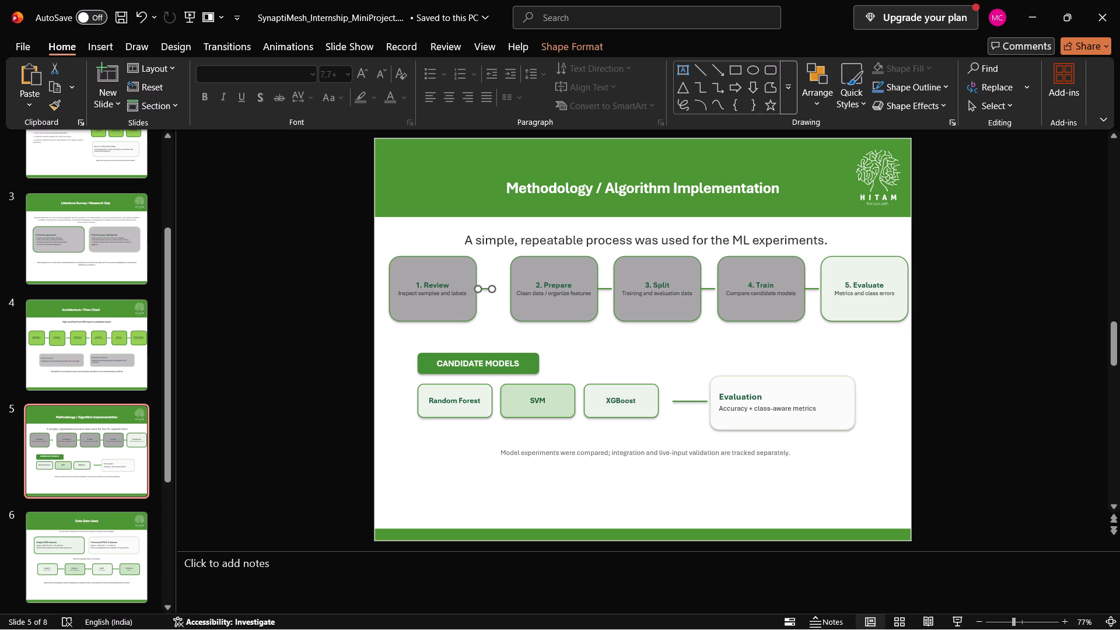
left_click(485, 285)
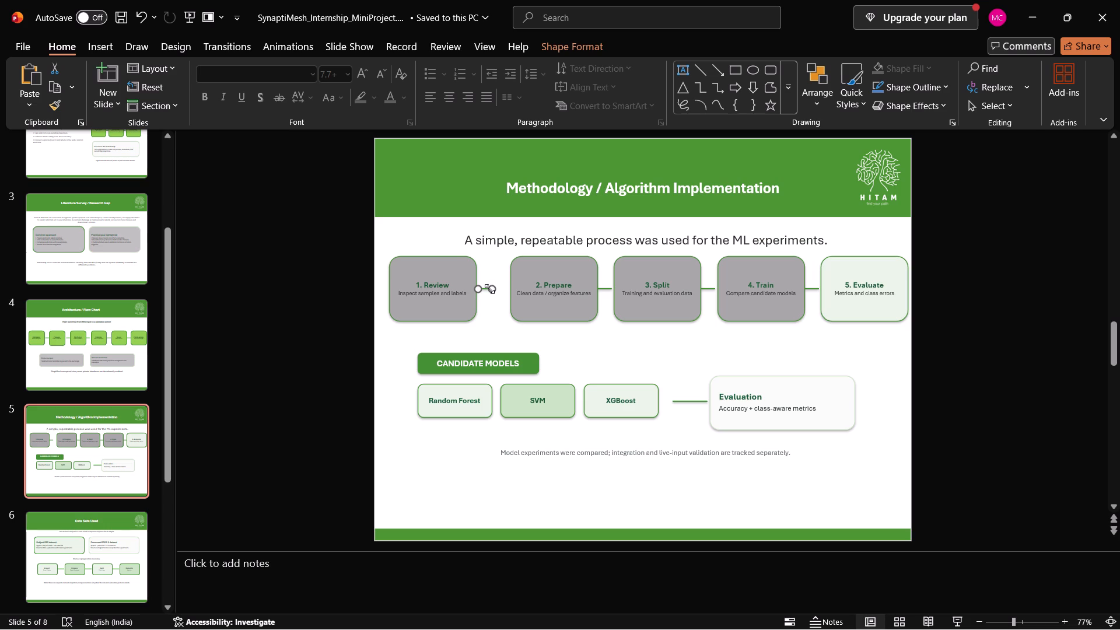
left_click(486, 289)
Move the "2. Prepare" box slightly left, keeping it level with the other process boxes.
left_click(526, 286)
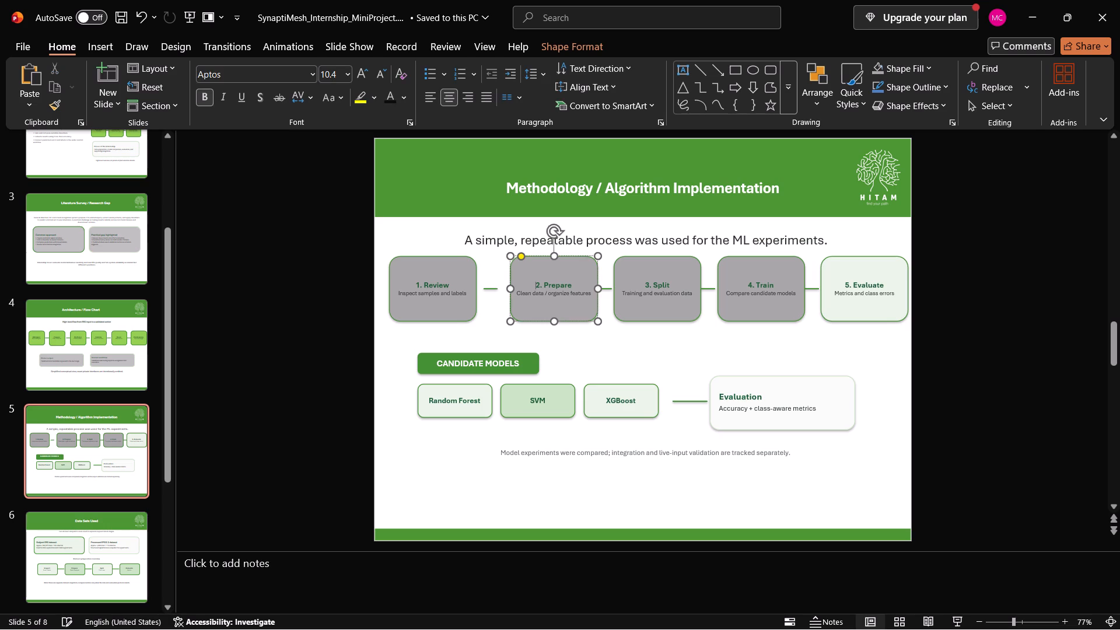
left_click_drag(512, 278, 507, 278)
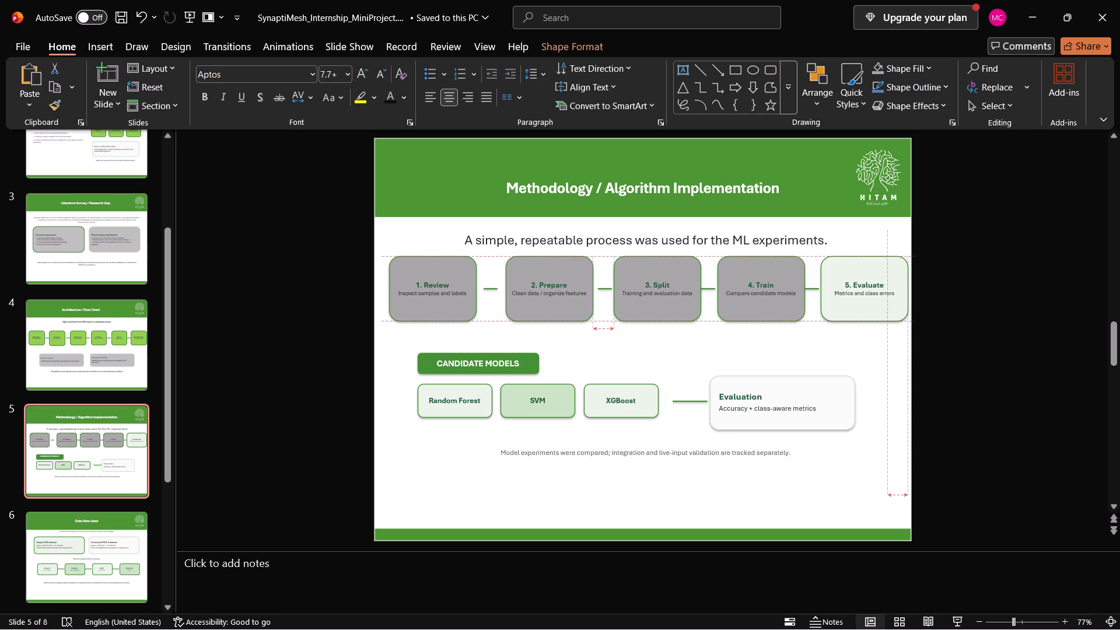
left_click_drag(507, 278, 505, 278)
Nudge the connector line between "2. Prepare" and "3. Split" slightly left to the middle of the gap.
left_click(619, 280)
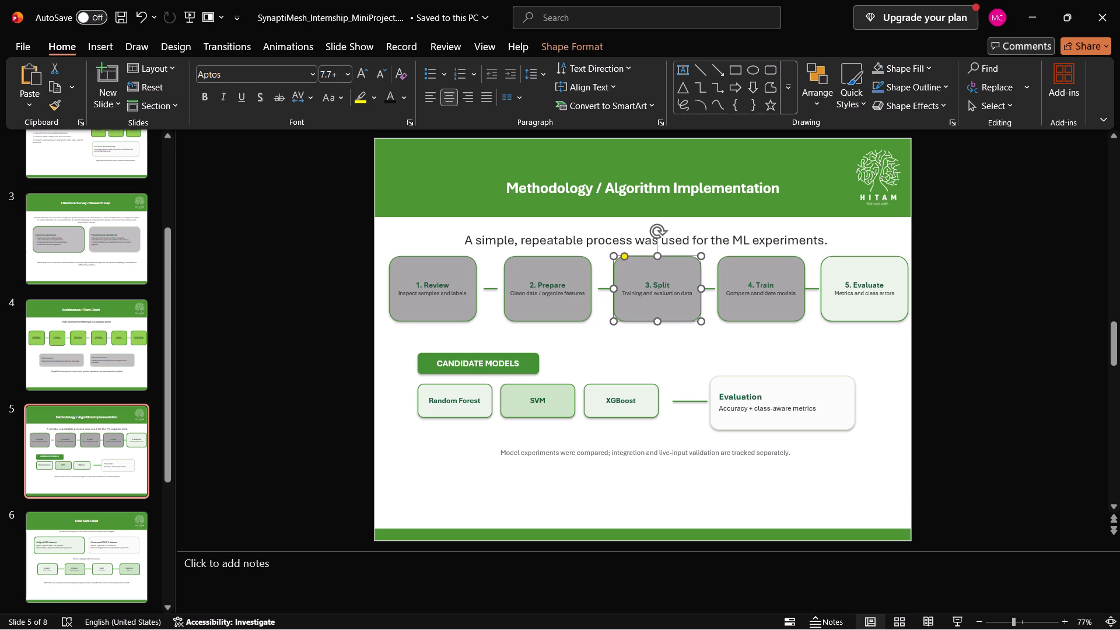
left_click(607, 289)
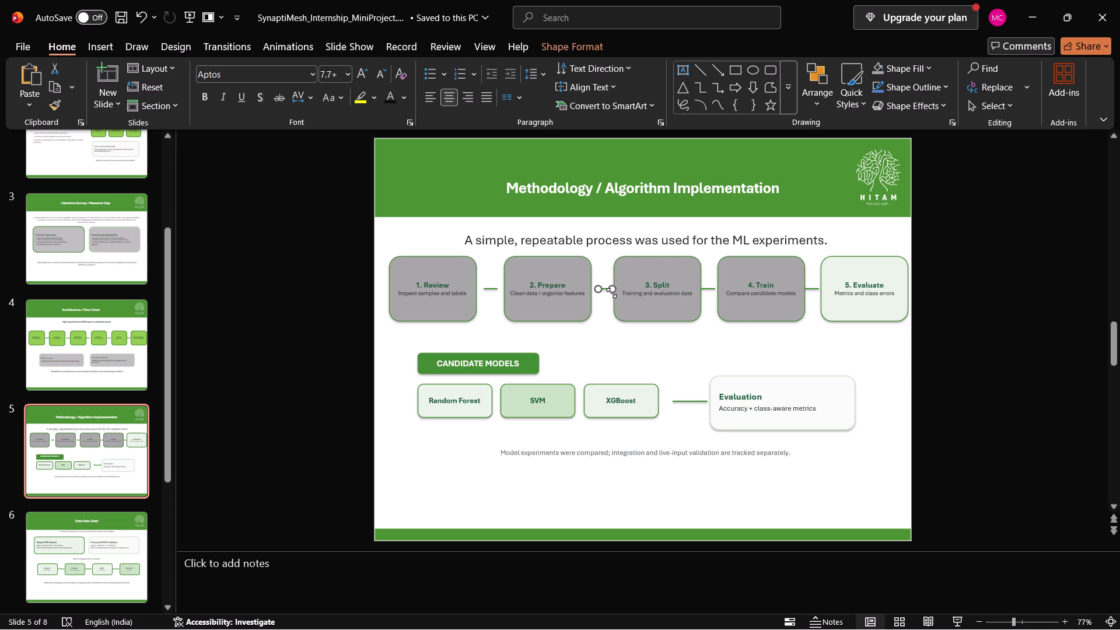
left_click(605, 287)
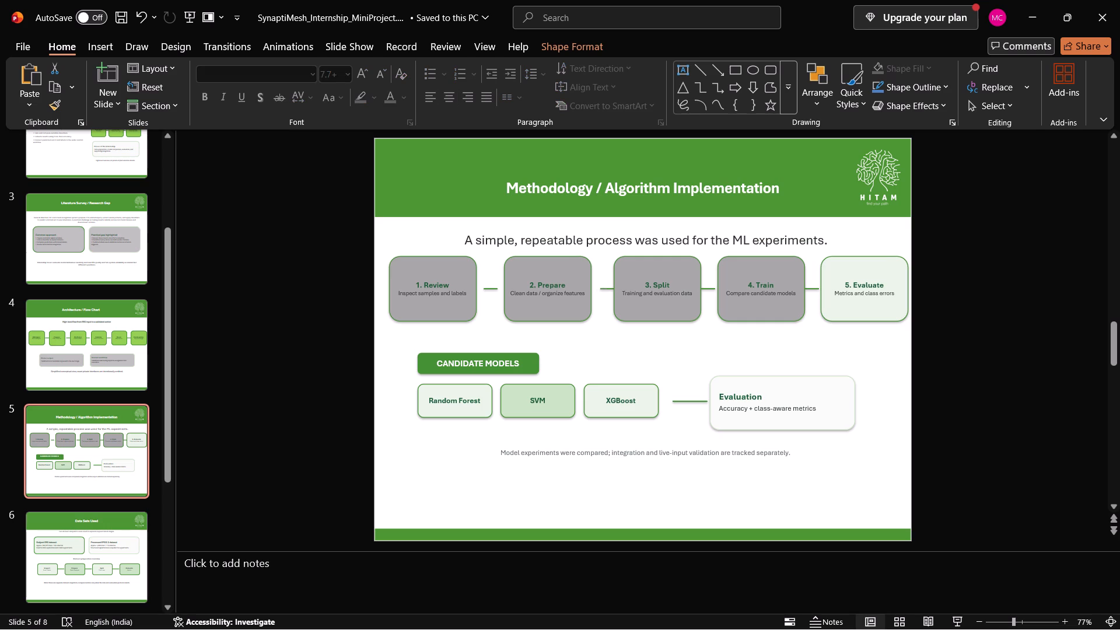
left_click(625, 223)
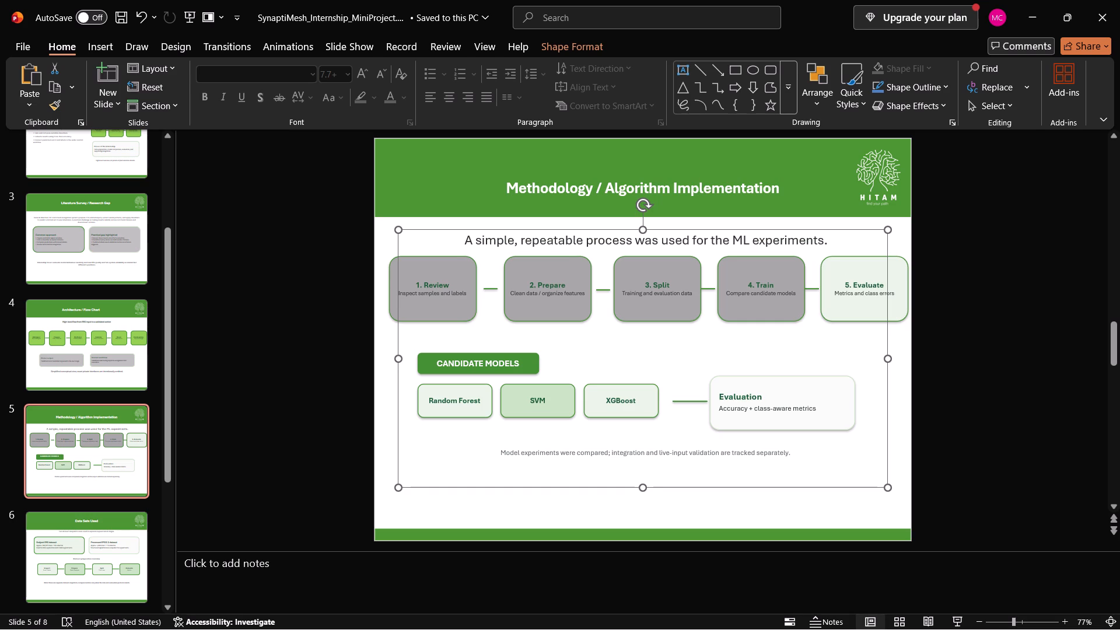
left_click(822, 357)
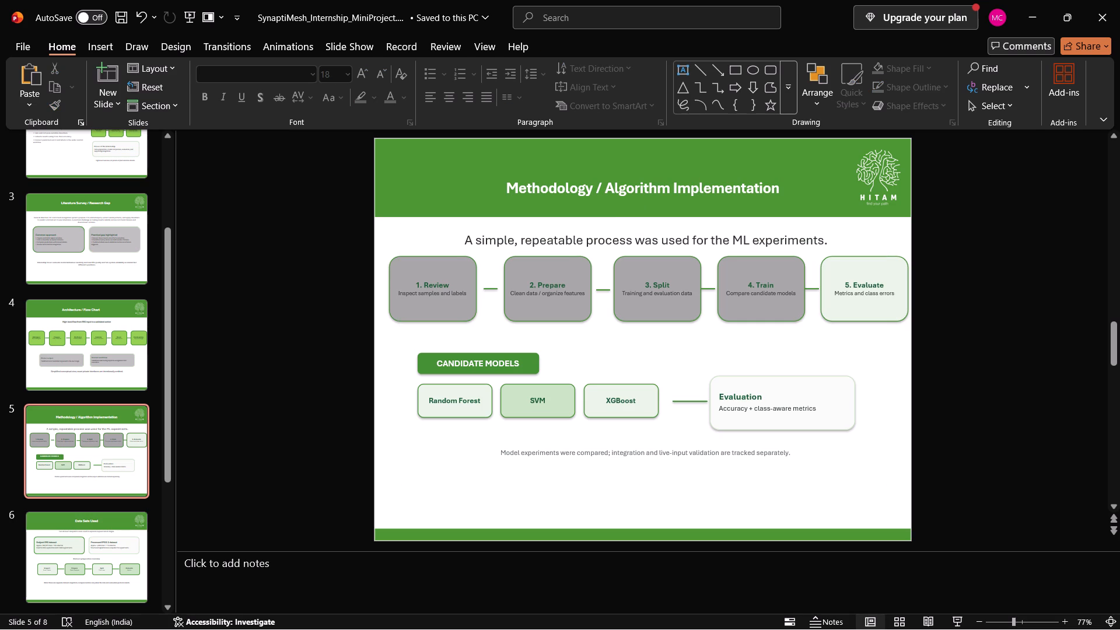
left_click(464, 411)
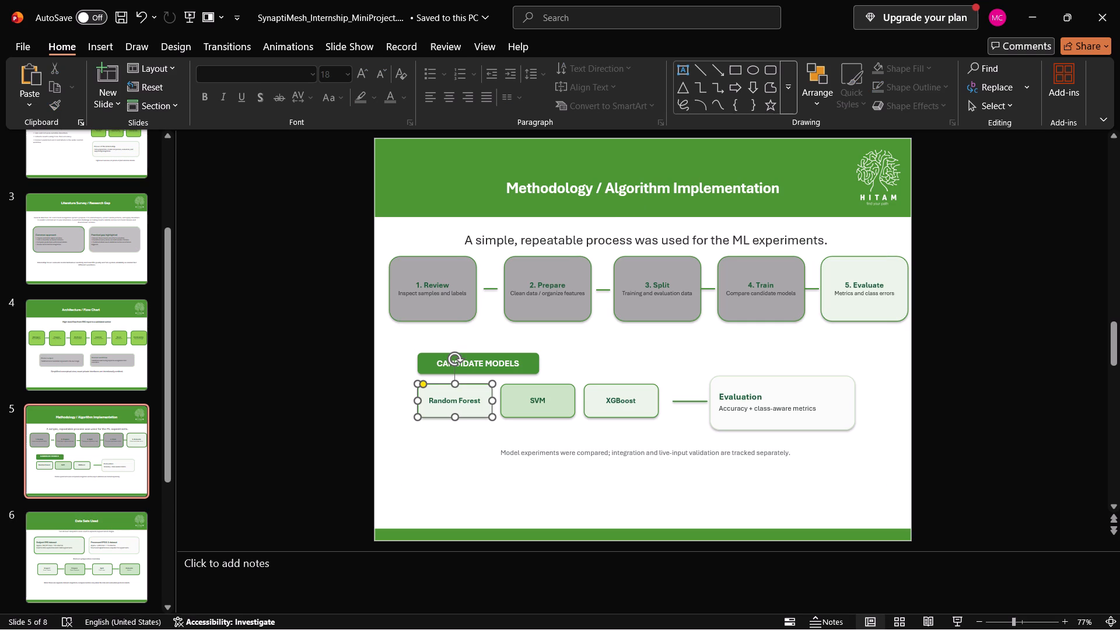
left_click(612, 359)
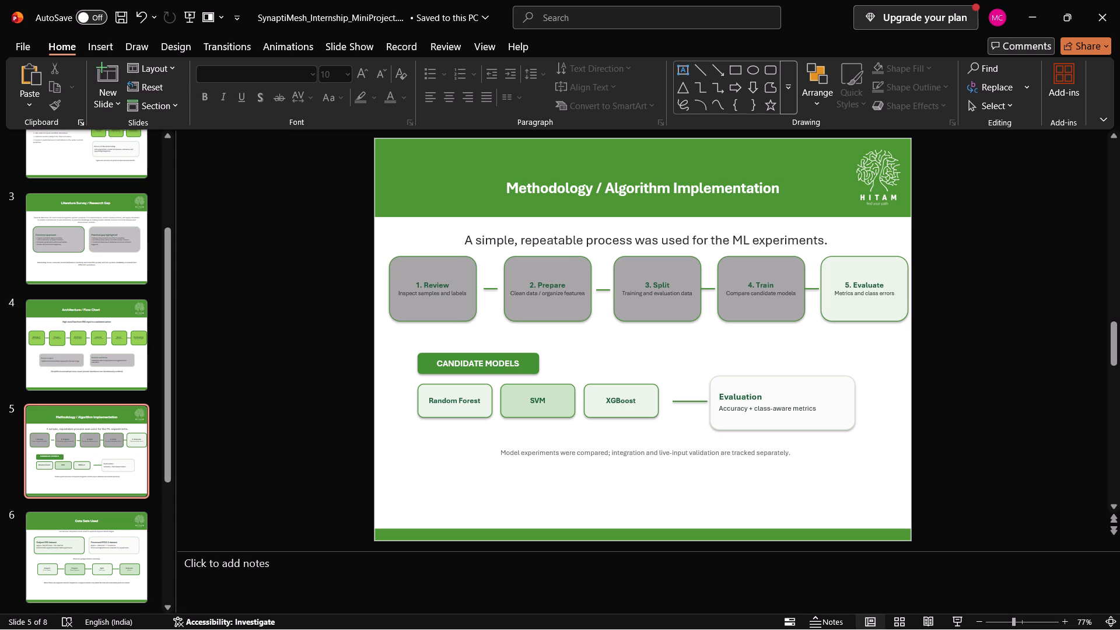
Fill the "Evaluation" box beside the candidate models with a light grey theme colour.
left_click(821, 395)
right_click(821, 395)
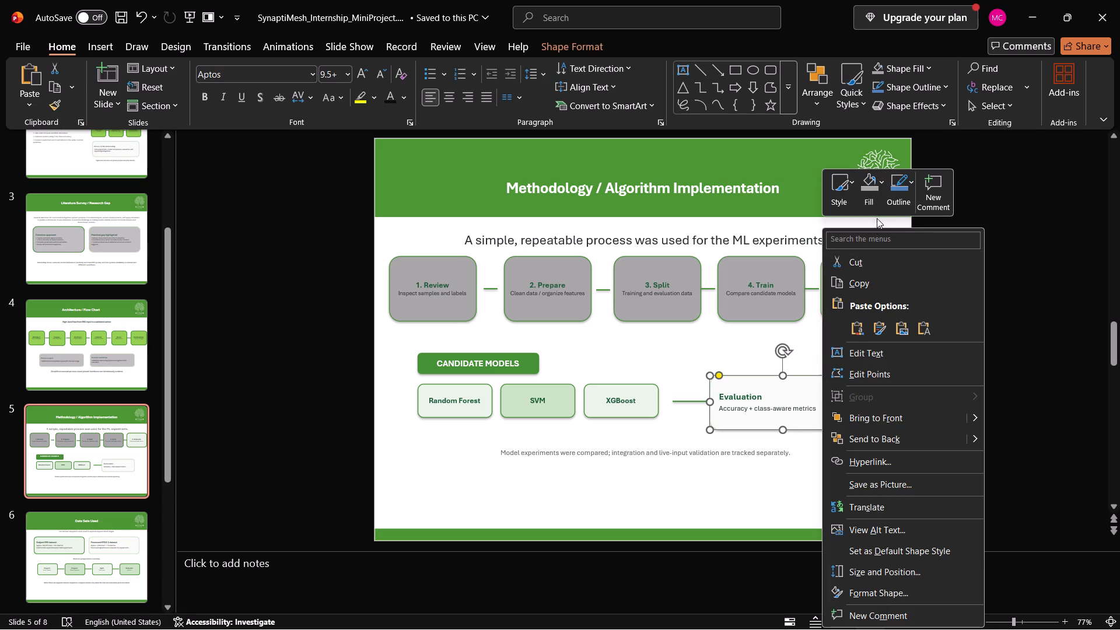
left_click(872, 192)
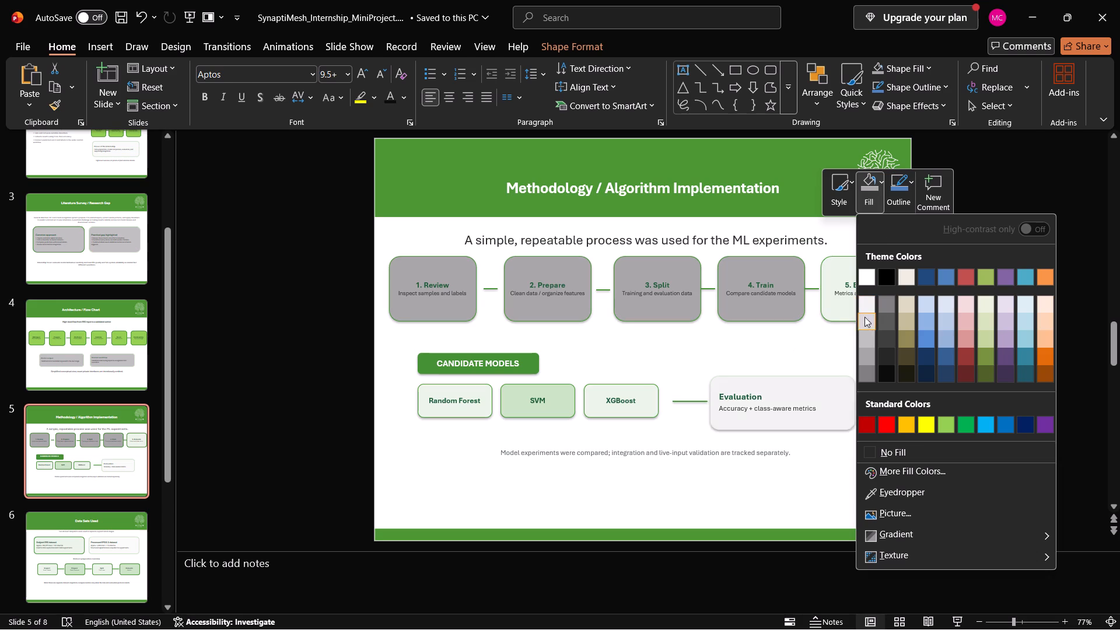
left_click(863, 332)
left_click(871, 346)
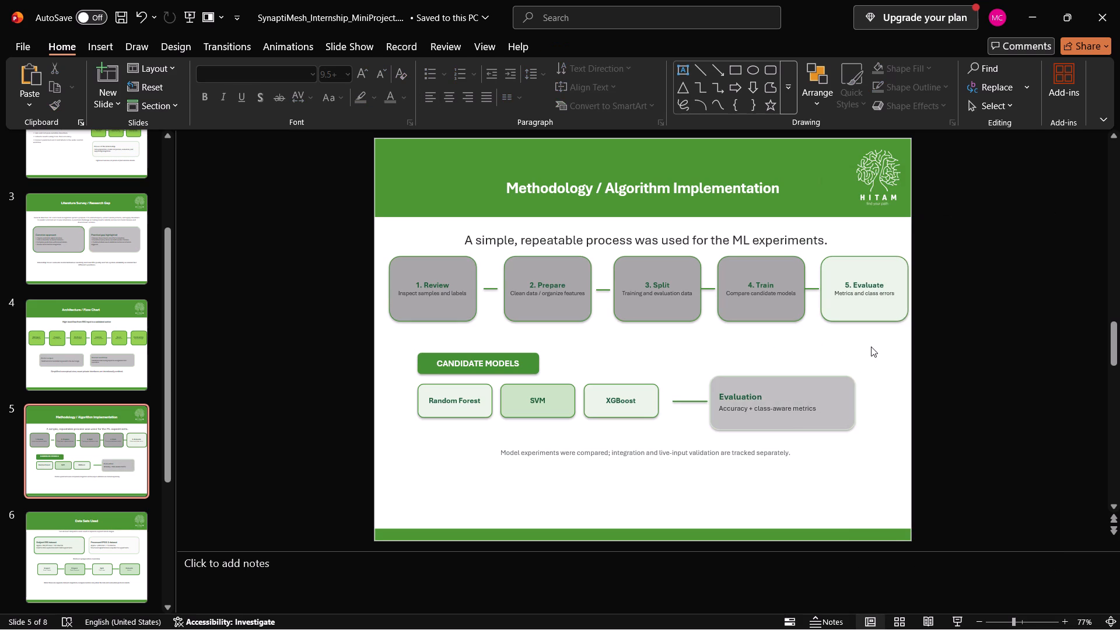
Fill the "5. Evaluate" process box with the same light grey theme colour as the "Evaluation" box.
left_click(860, 271)
right_click(860, 271)
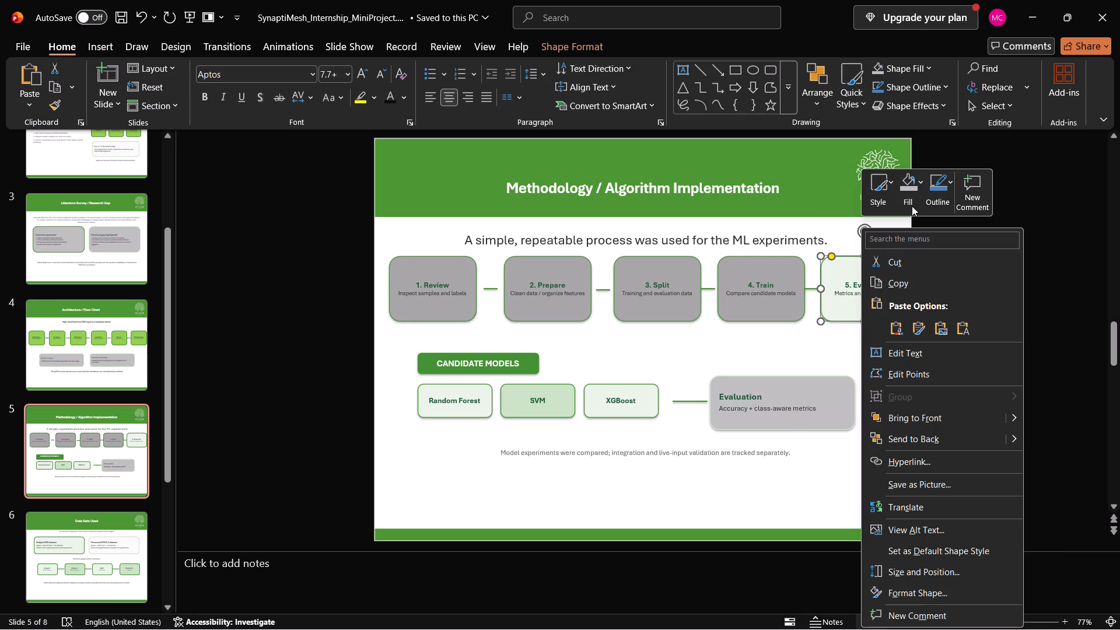
left_click(911, 187)
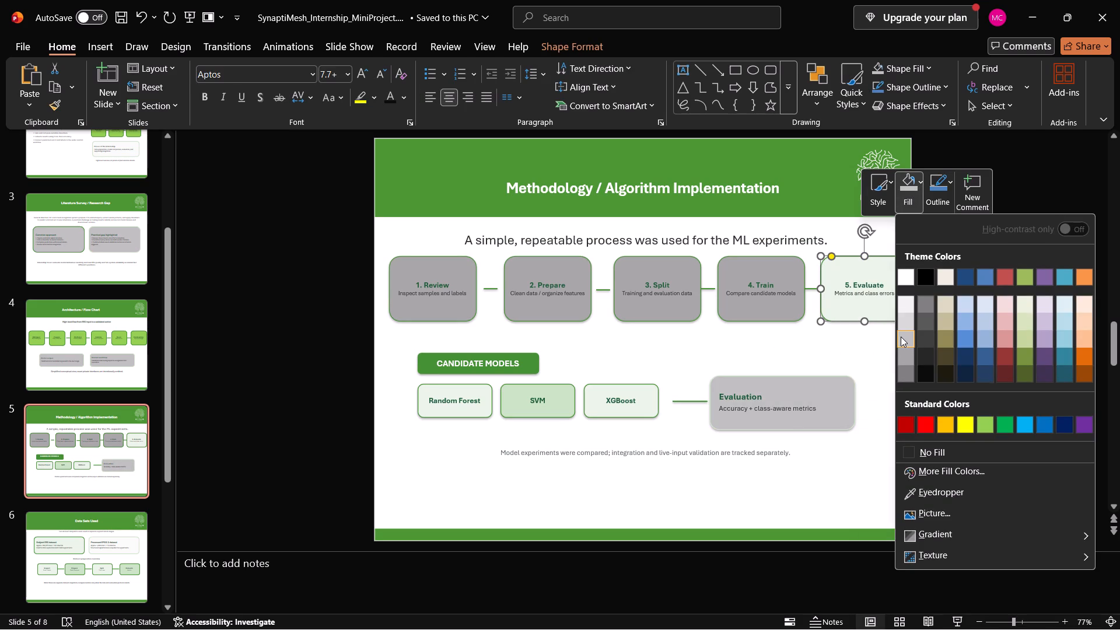
left_click(902, 330)
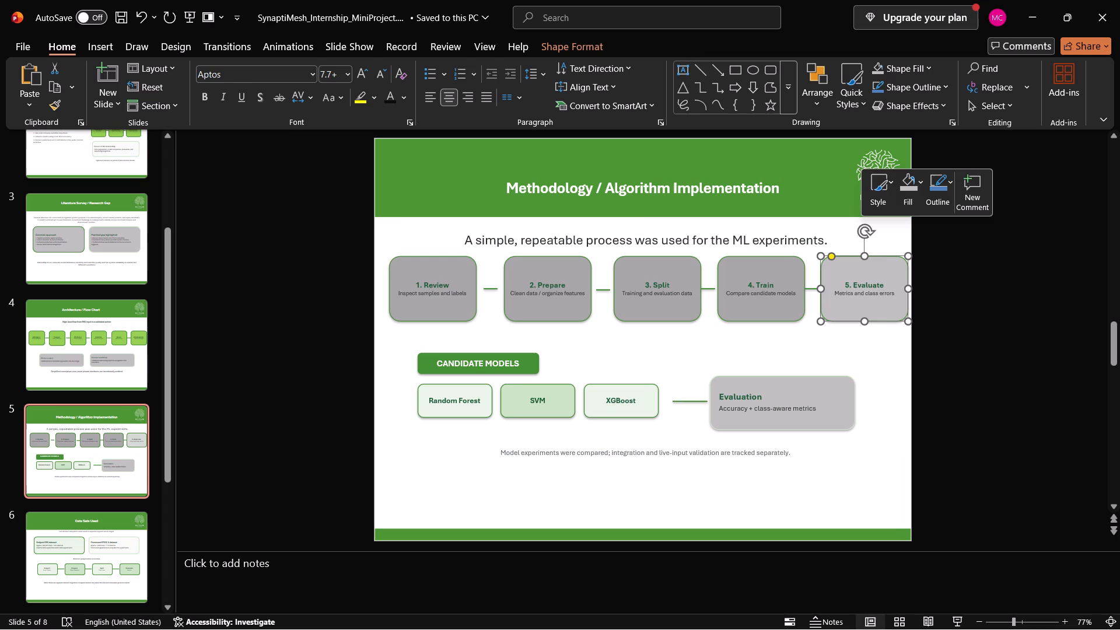
left_click(884, 343)
left_click(930, 267)
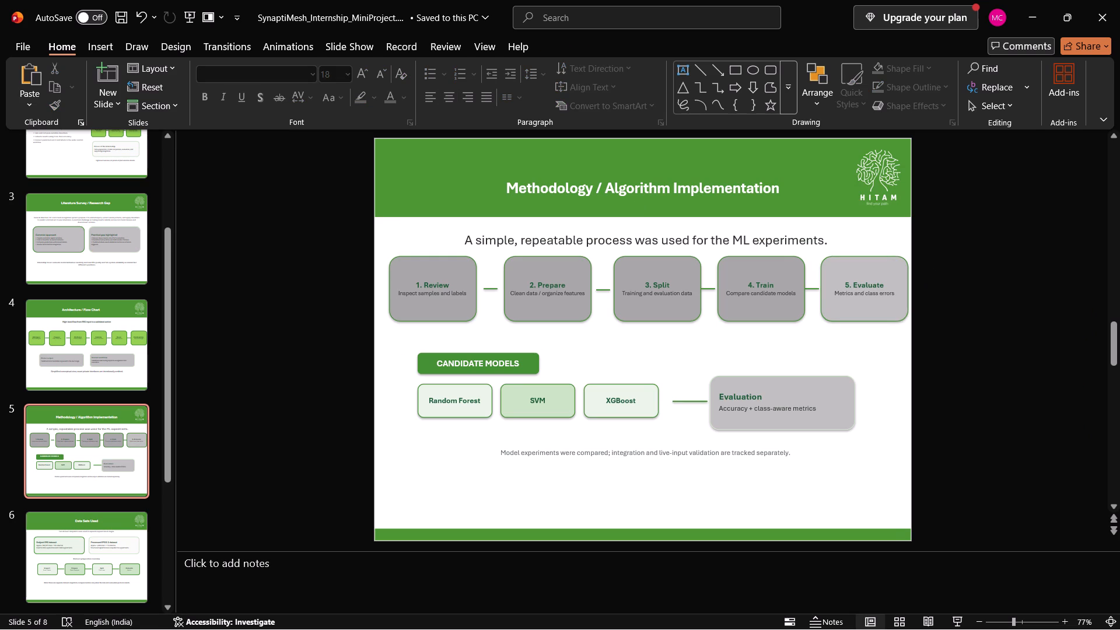
Nudge the "1. Review" box slightly further left, keeping it level with the other process boxes.
left_click(495, 288)
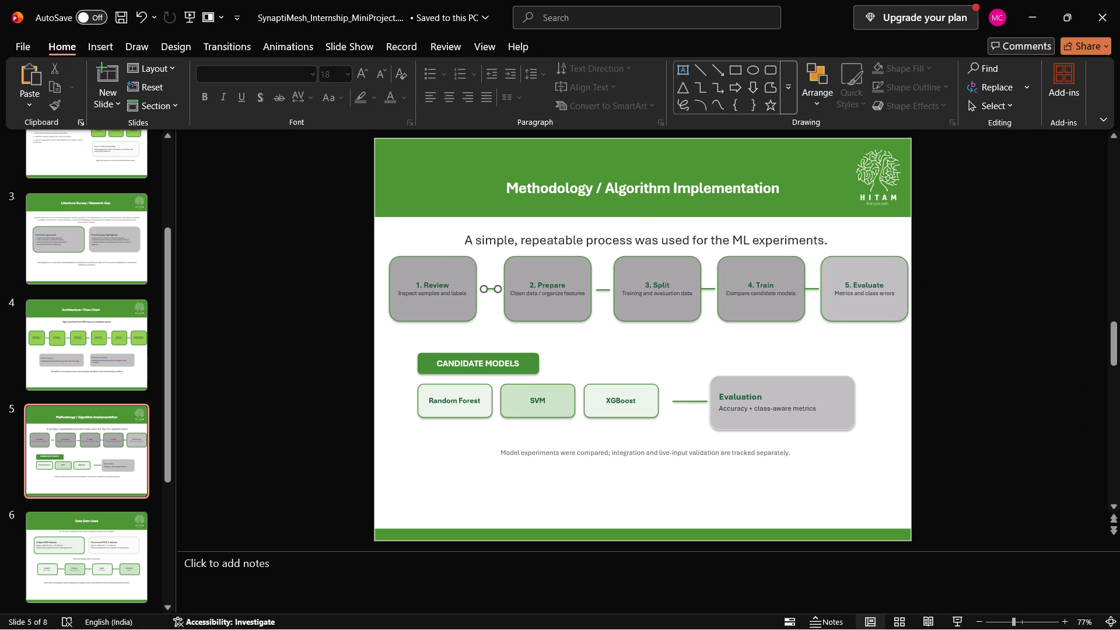
left_click(491, 288)
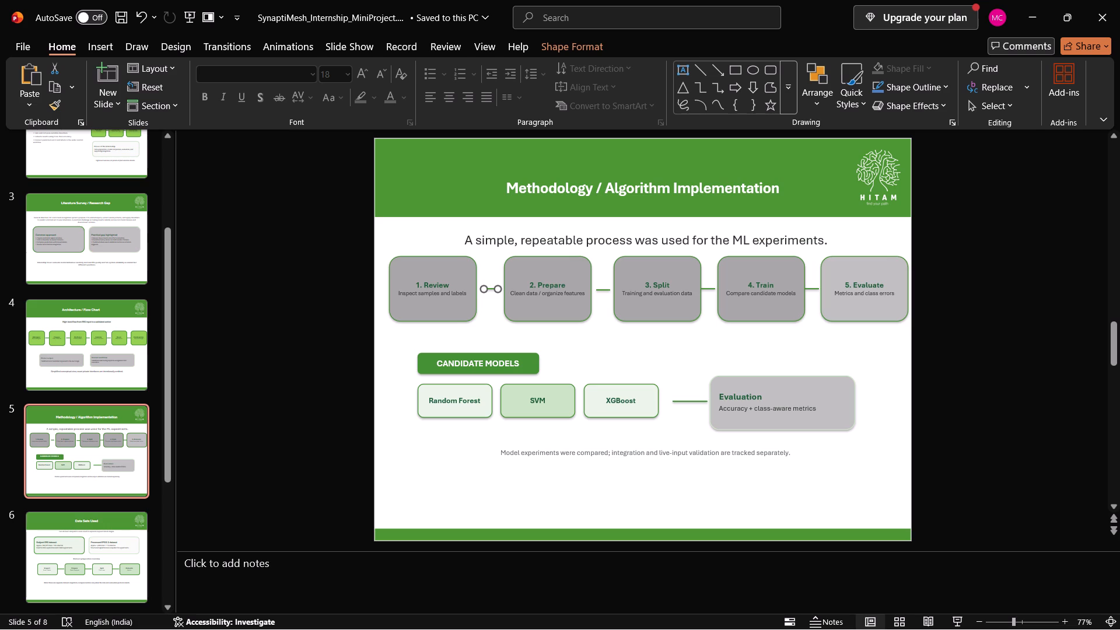
left_click(532, 283)
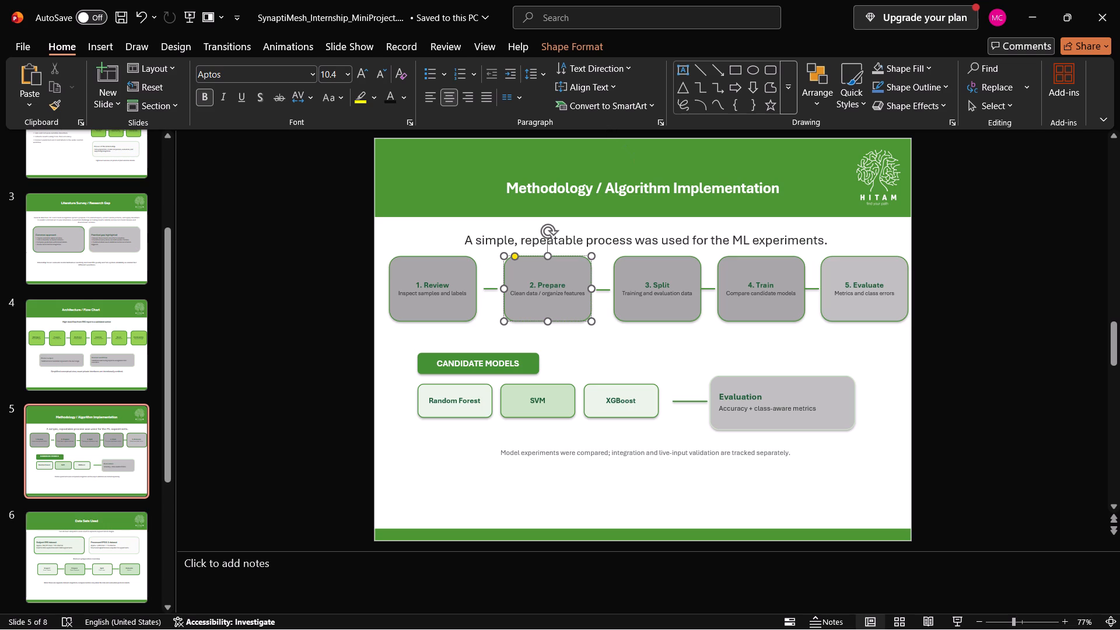
left_click(388, 272)
left_click(388, 272)
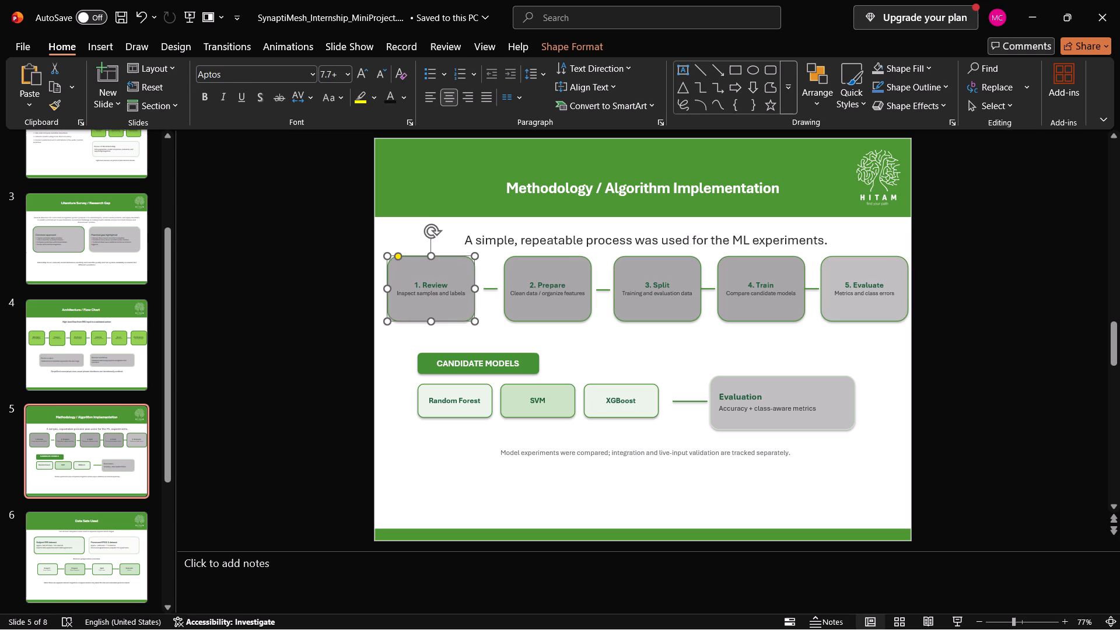
Shift the connector line between "1. Review" and "2. Prepare" left so it starts just beside the "1. Review" box.
left_click(492, 281)
left_click(488, 287)
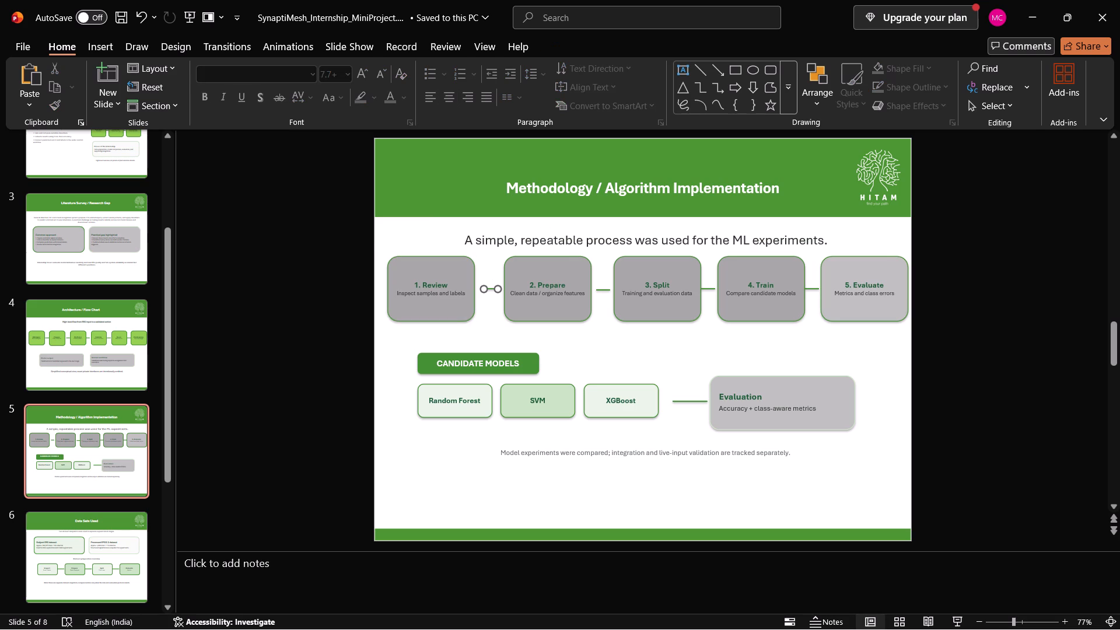
left_click_drag(490, 287, 484, 287)
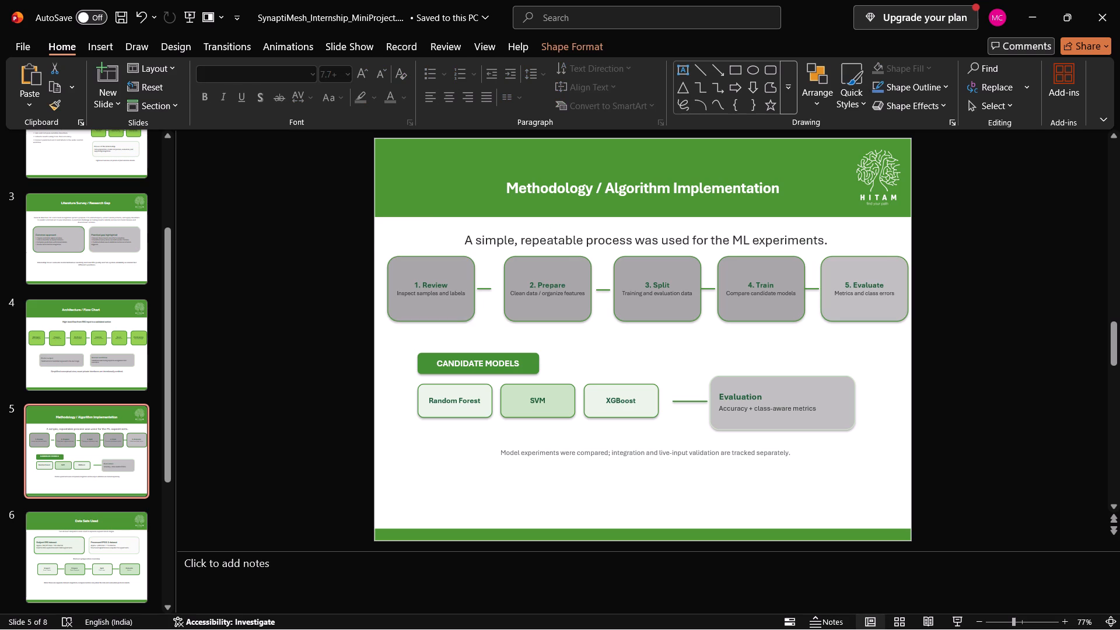
left_click_drag(484, 287, 482, 286)
Move the "2. Prepare" box left to the end of its incoming connector, level with the other process boxes.
left_click(556, 278)
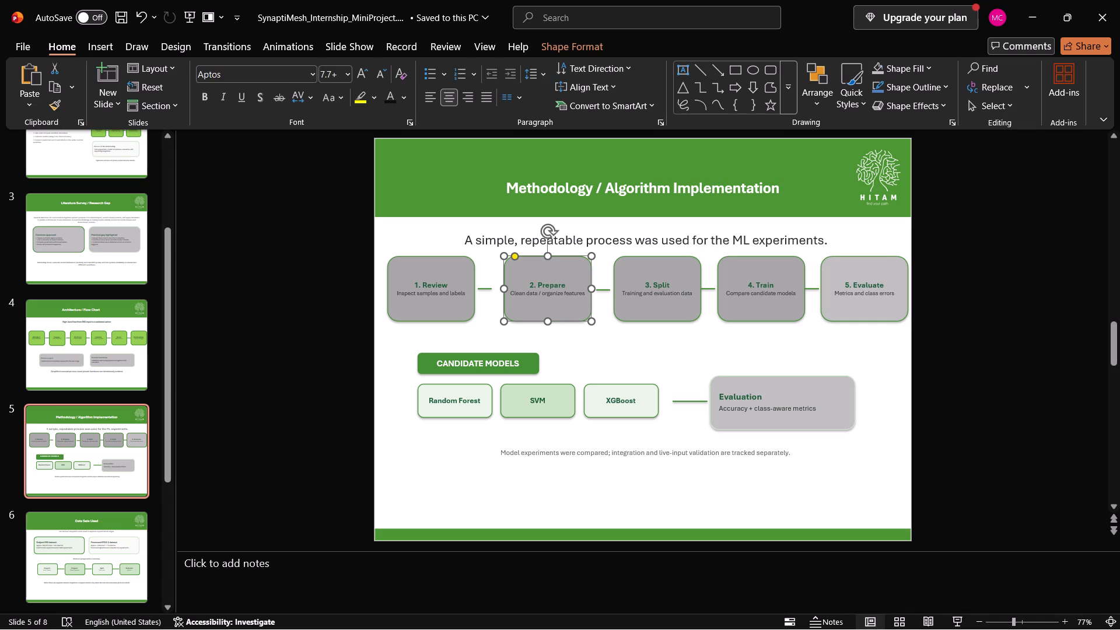
left_click_drag(507, 280, 498, 280)
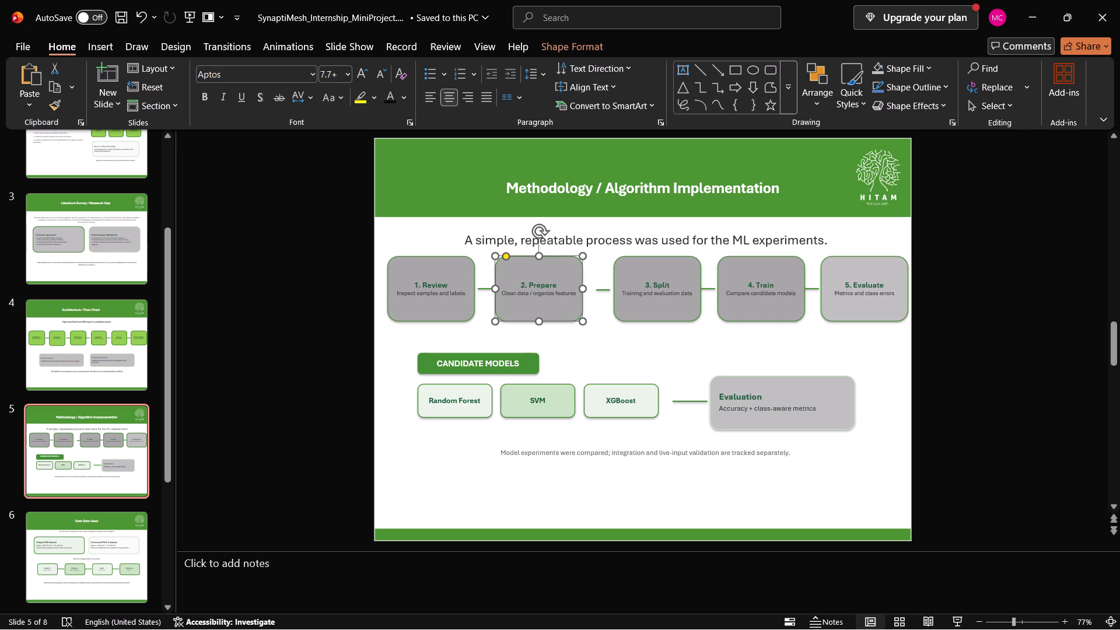
Move the connector line between "2. Prepare" and "3. Split" left against the "2. Prepare" box, level with the other connectors.
left_click_drag(604, 284, 597, 286)
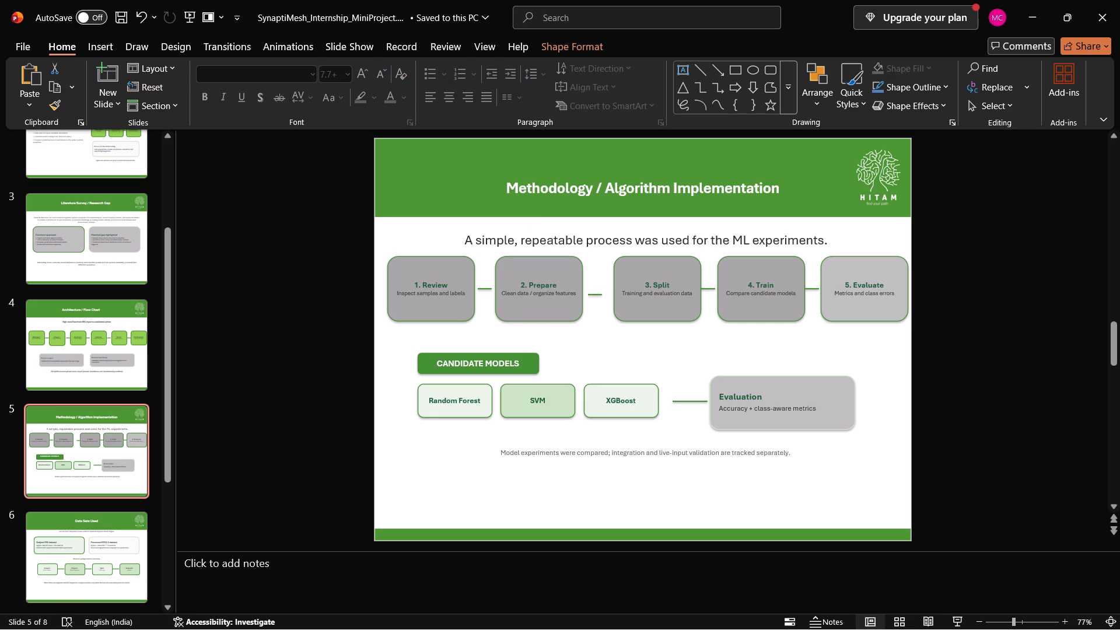
left_click_drag(597, 286, 595, 283)
Move the "3. Split" box left up to its incoming connector, keeping it level with the other process boxes.
left_click_drag(625, 285, 615, 276)
left_click(615, 276)
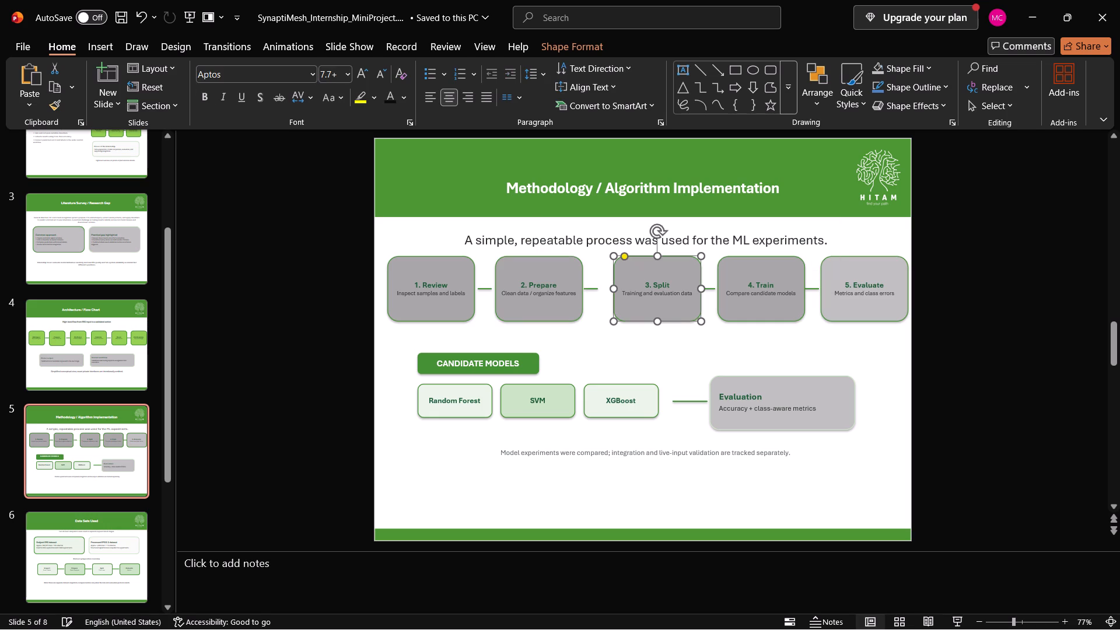
left_click_drag(615, 276, 605, 276)
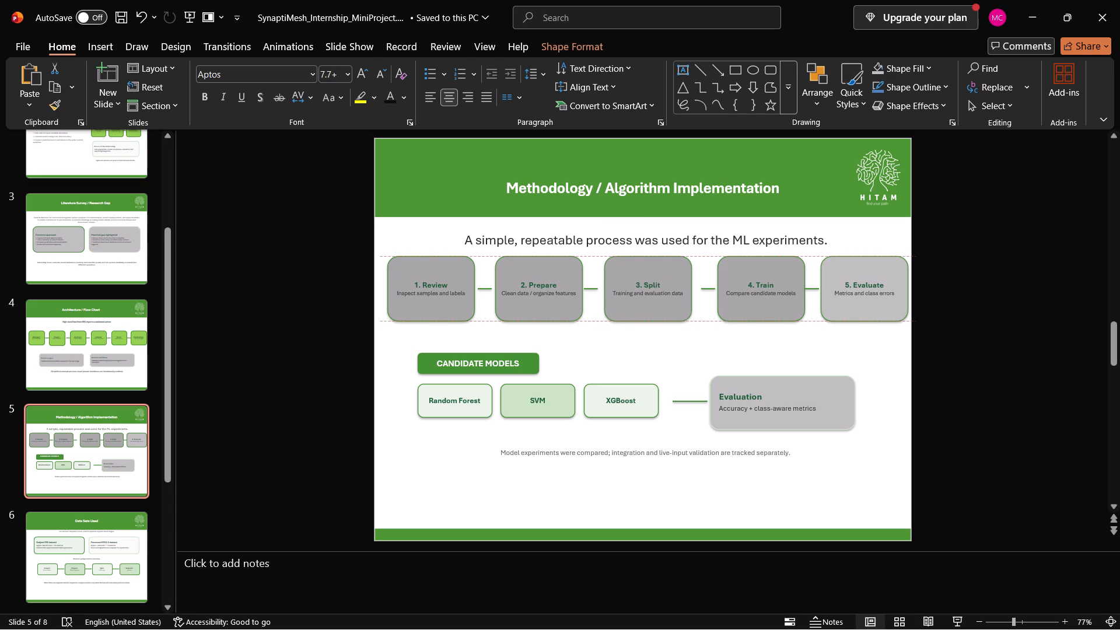
left_click_drag(605, 276, 604, 276)
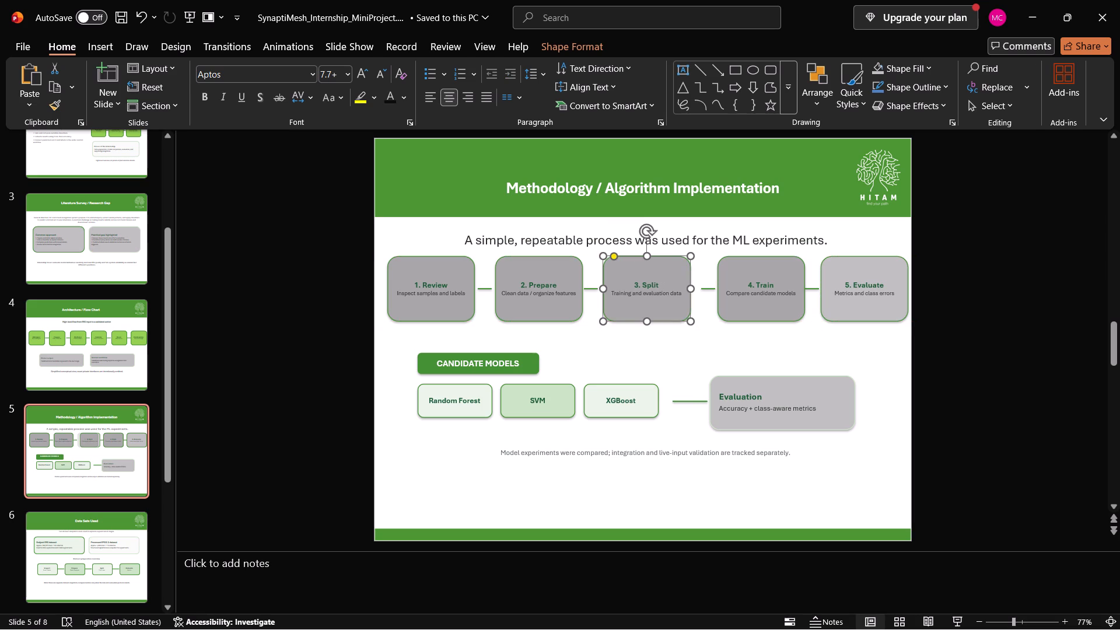
Shift the connector line between "3. Split" and "4. Train" left so it starts at the edge of the "3. Split" box.
left_click(705, 290)
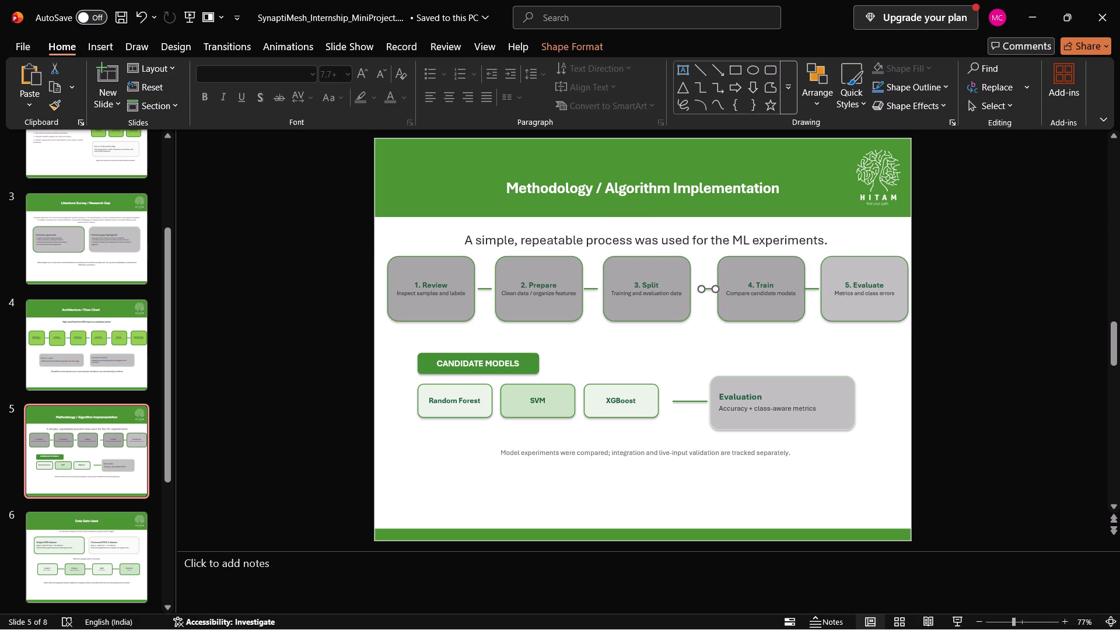
left_click_drag(707, 286, 696, 286)
left_click_drag(696, 286, 697, 286)
Move the "4. Train" box left to the end of its incoming connector, keeping it level with the other process boxes.
left_click(758, 281)
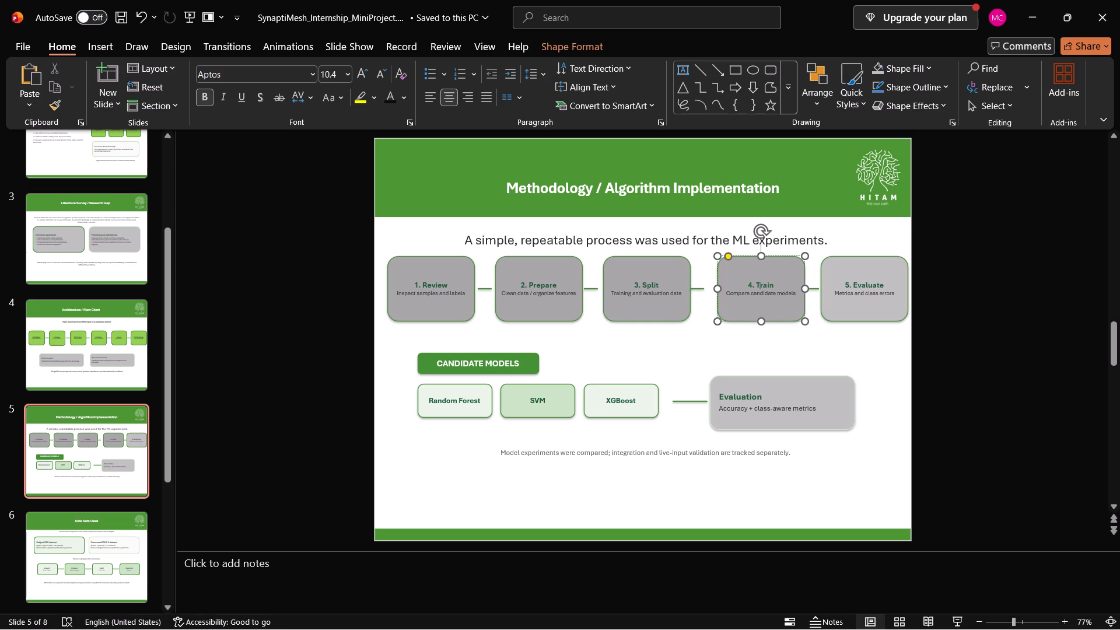
left_click_drag(719, 274, 710, 274)
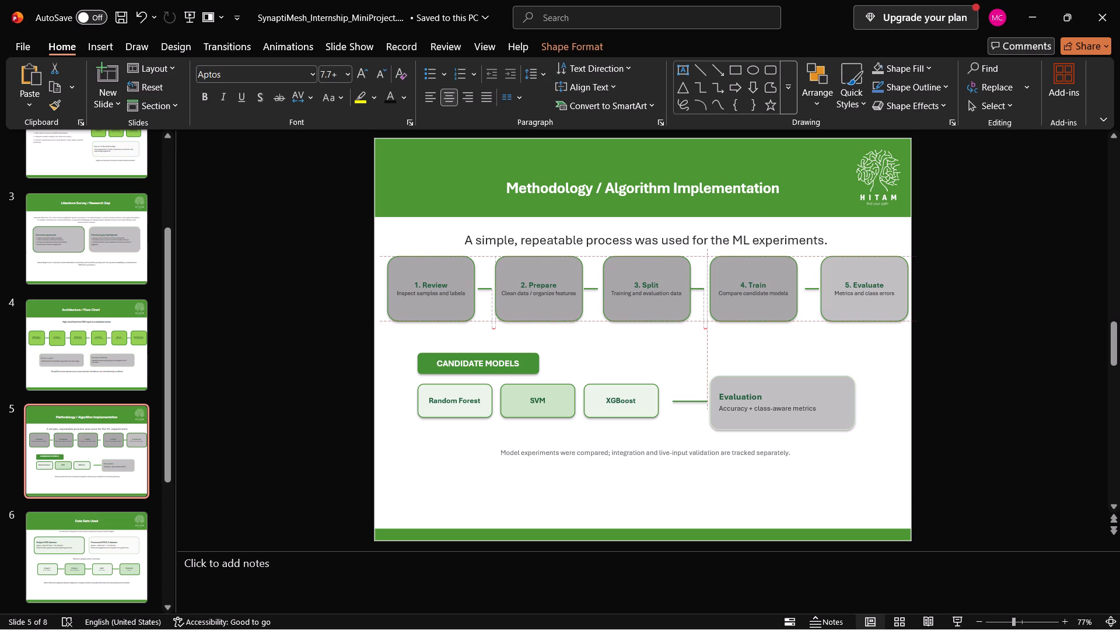
left_click_drag(710, 274, 710, 274)
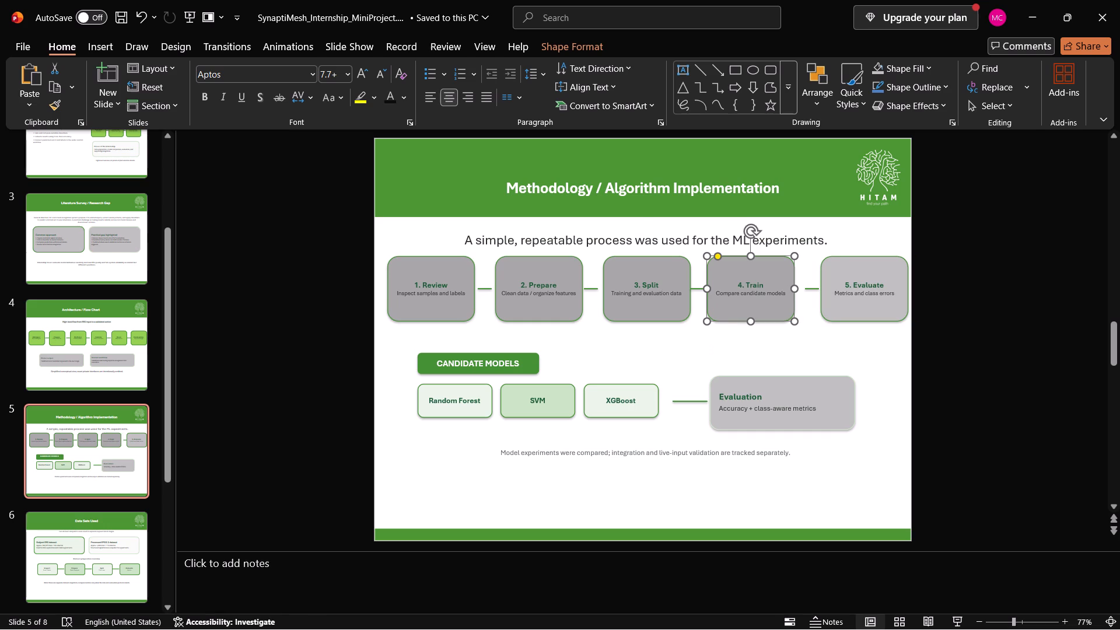
left_click(822, 233)
left_click(831, 215)
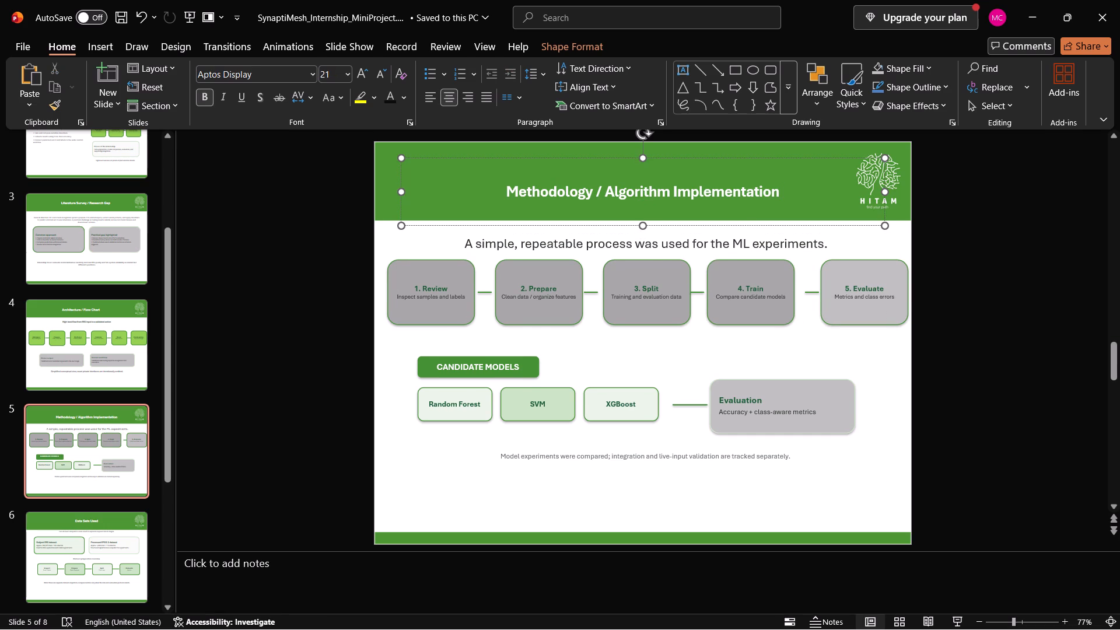
Move the connector line between "4. Train" and "5. Evaluate" left against the "4. Train" box, level with the other connectors.
left_click_drag(810, 288, 808, 288)
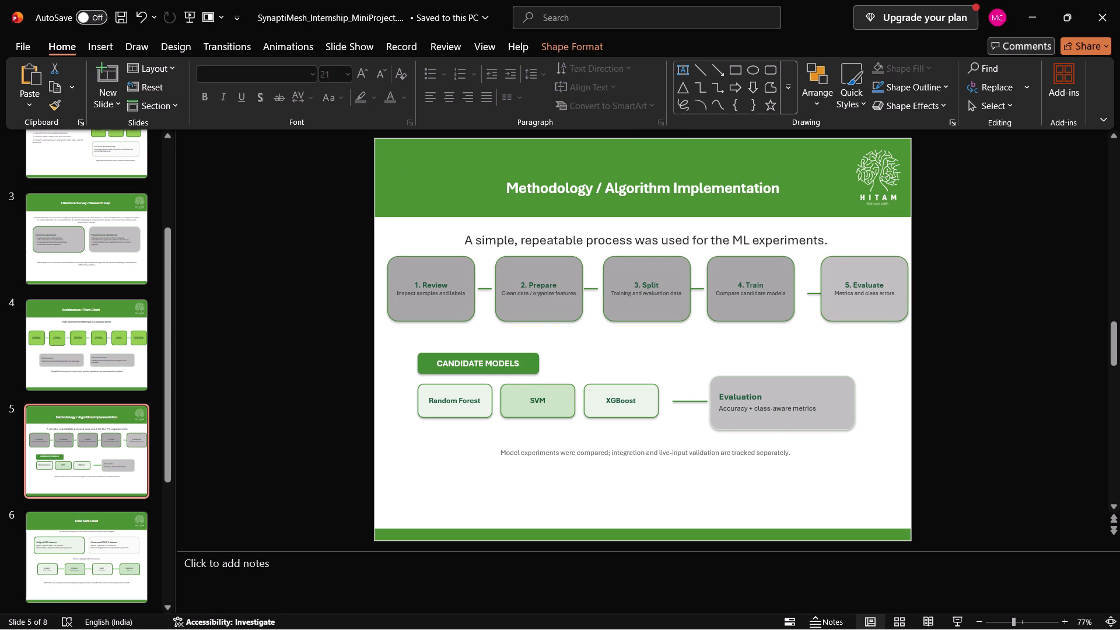
left_click_drag(808, 288, 803, 285)
left_click_drag(803, 285, 800, 285)
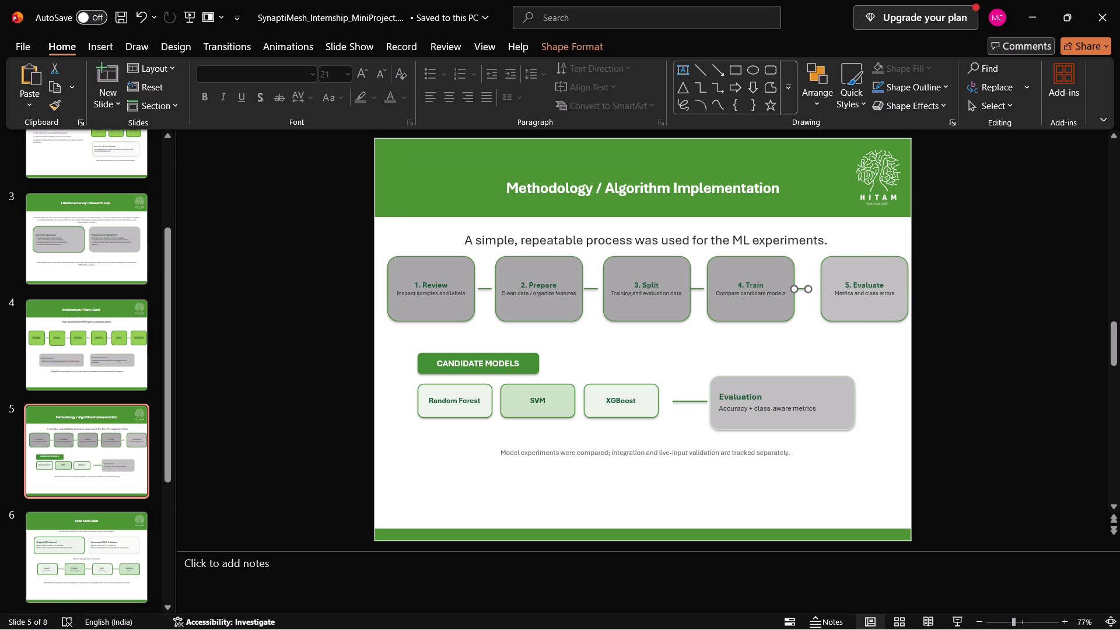
Move the "5. Evaluate" box left to the end of its incoming connector, keeping it level with the other process boxes.
left_click(821, 283)
left_click_drag(821, 275, 810, 274)
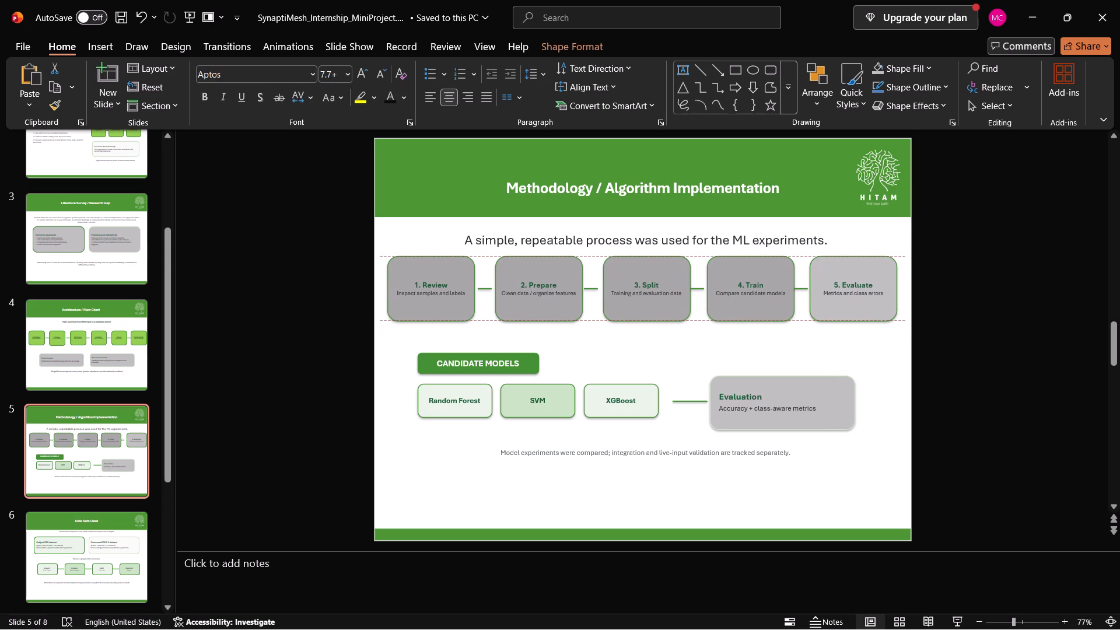
left_click_drag(810, 274, 811, 274)
left_click(828, 218)
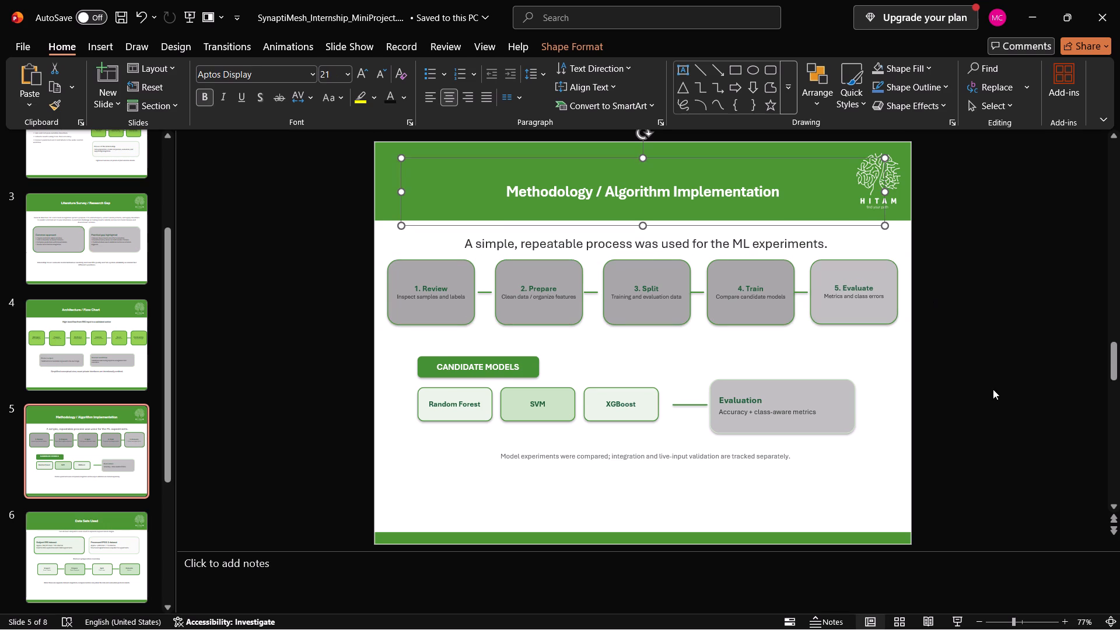
left_click(977, 385)
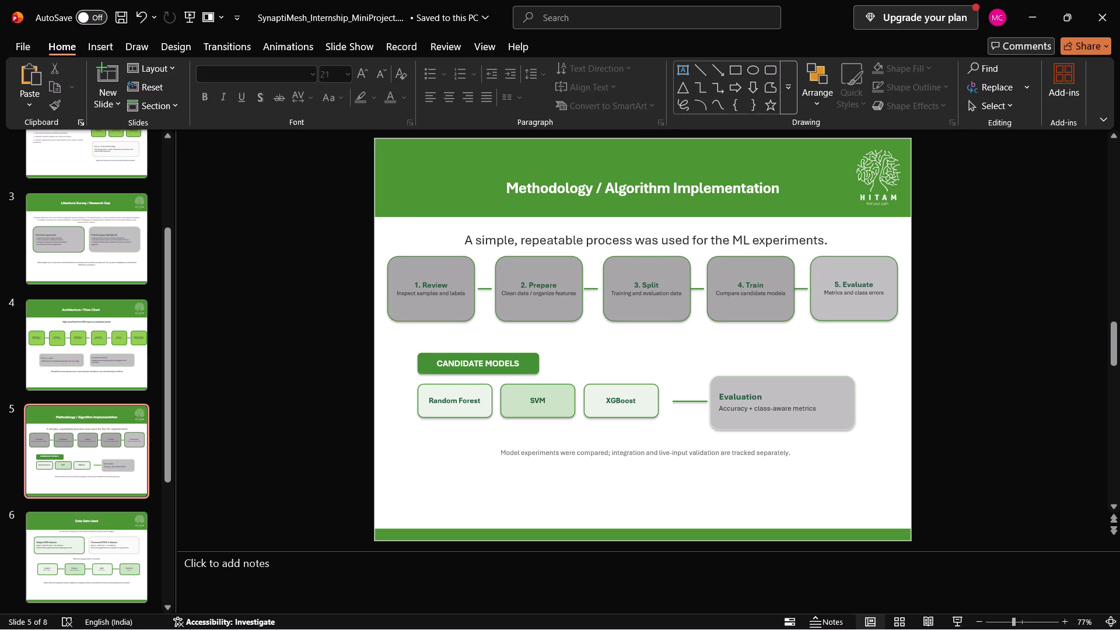
Delete the closing sentence beginning "Model experiments were compared" below the candidate models on slide 5.
left_click(568, 450)
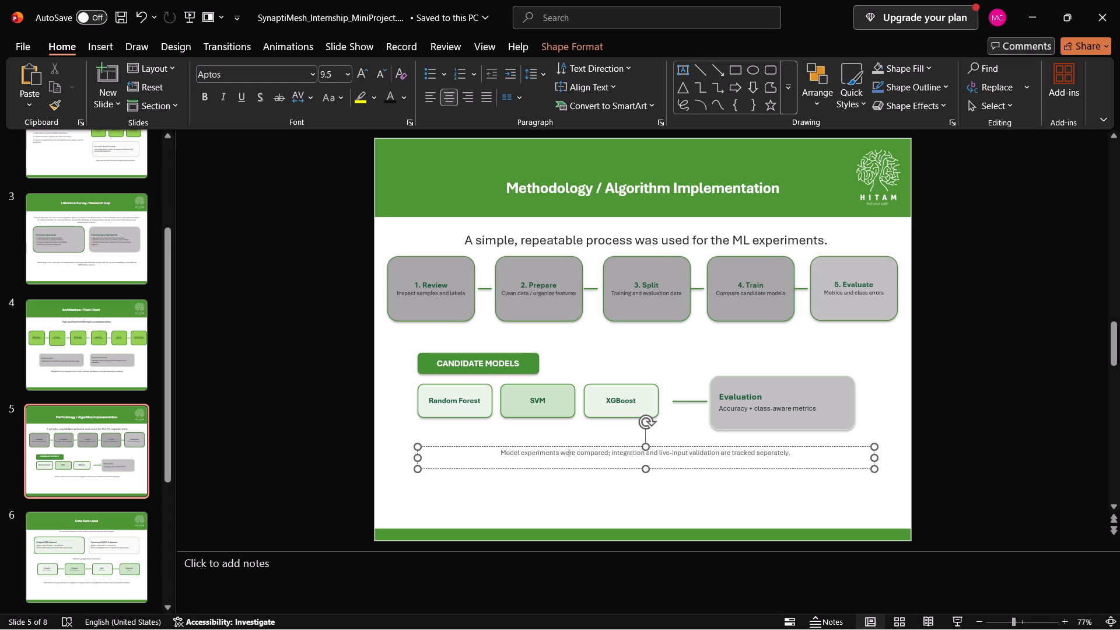
key("BackSpace")
triple_click(600, 451)
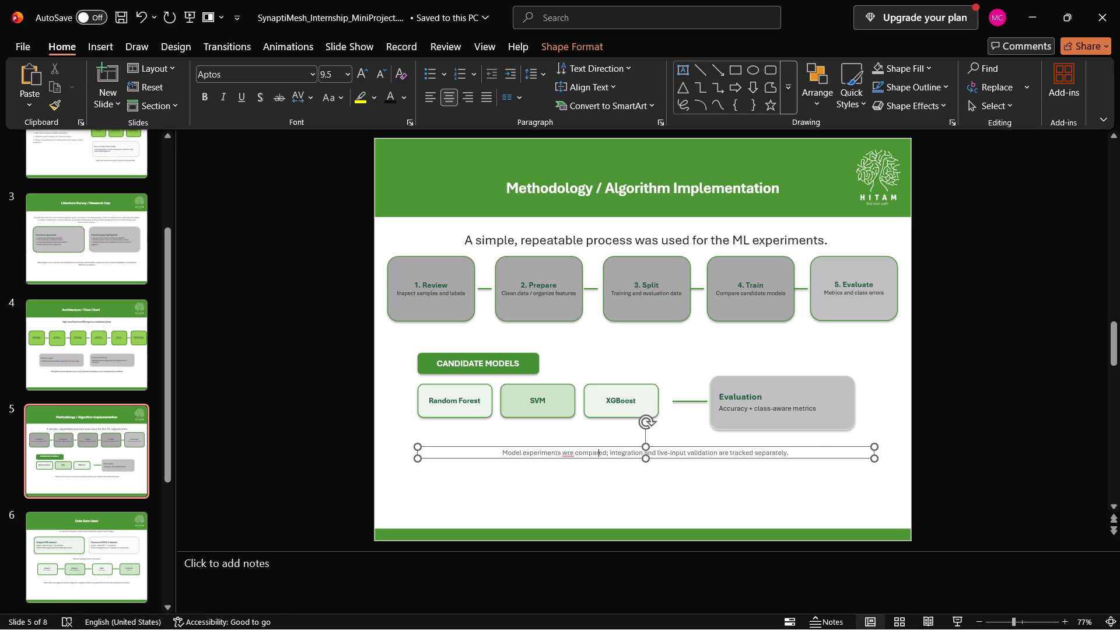
triple_click(600, 451)
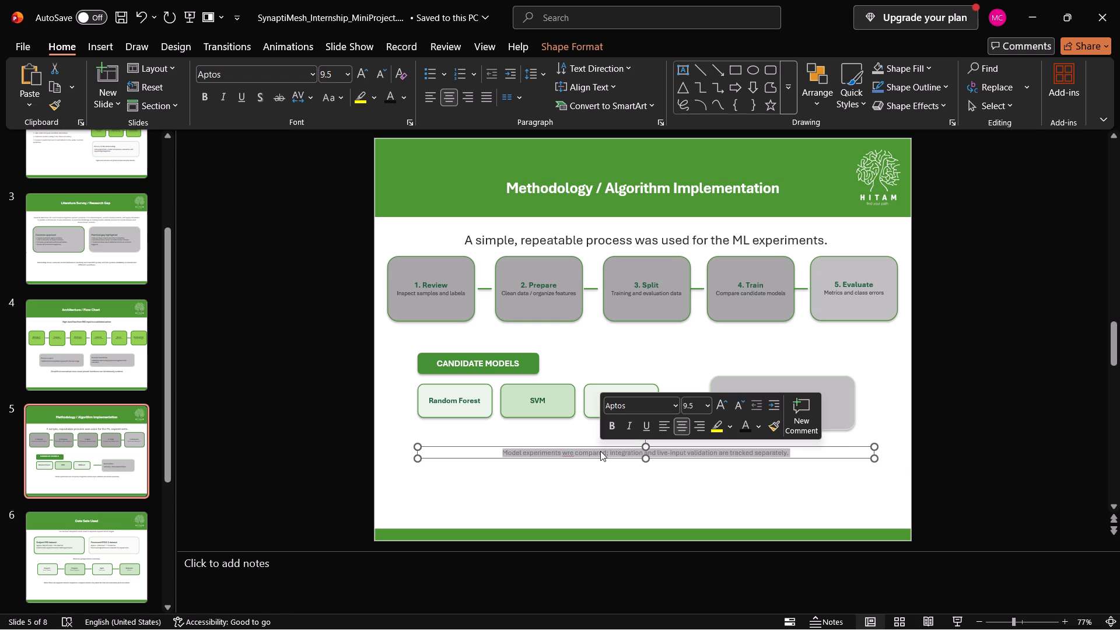
key("BackSpace")
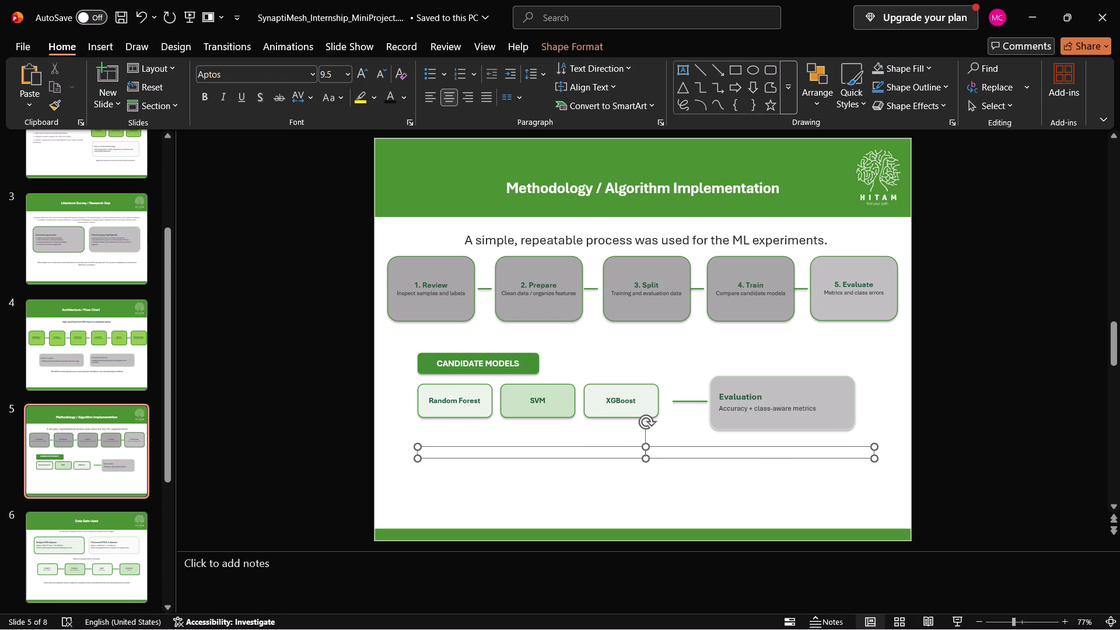
left_click(622, 461)
left_click(618, 489)
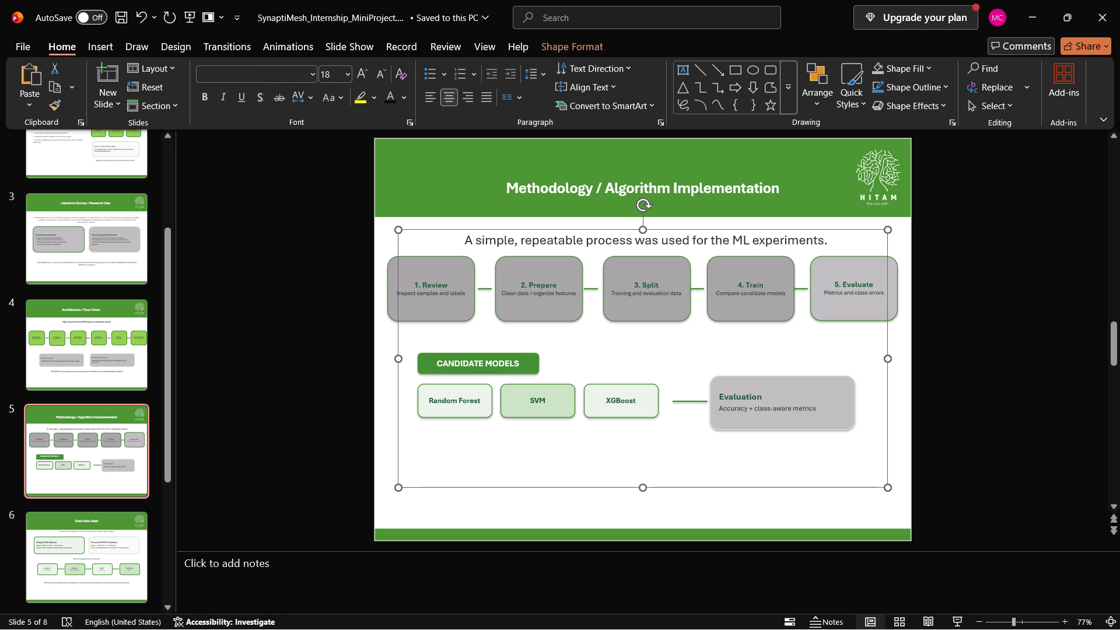
left_click(618, 497)
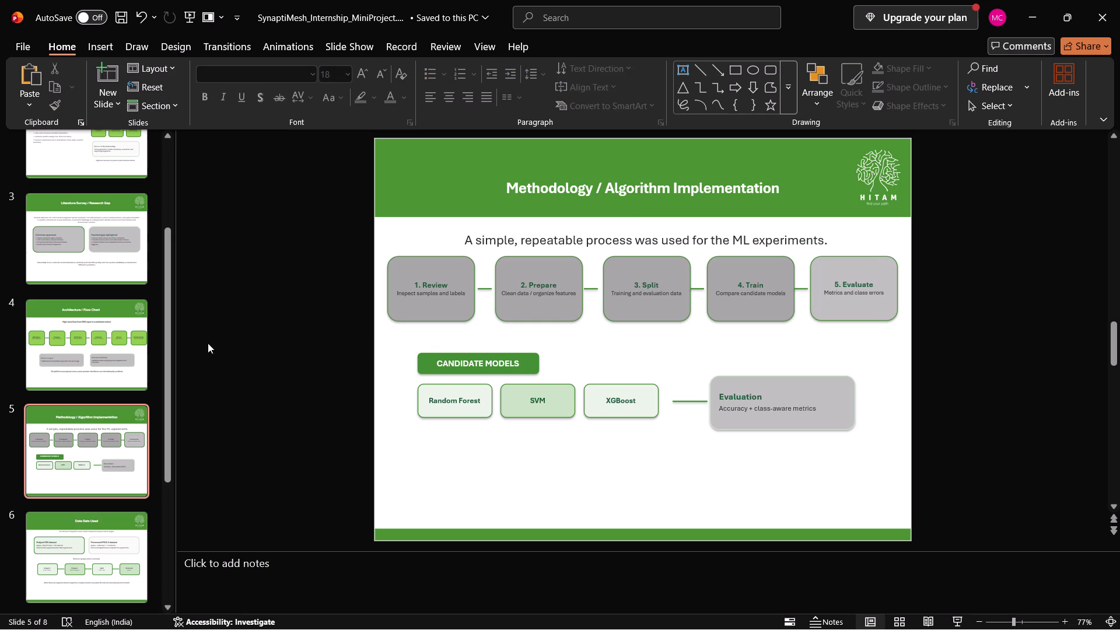
On slide 6, "Data Sets Used", extend the empty content placeholder slightly downward and insert a two-column table in it.
left_click(95, 457)
left_click(66, 551)
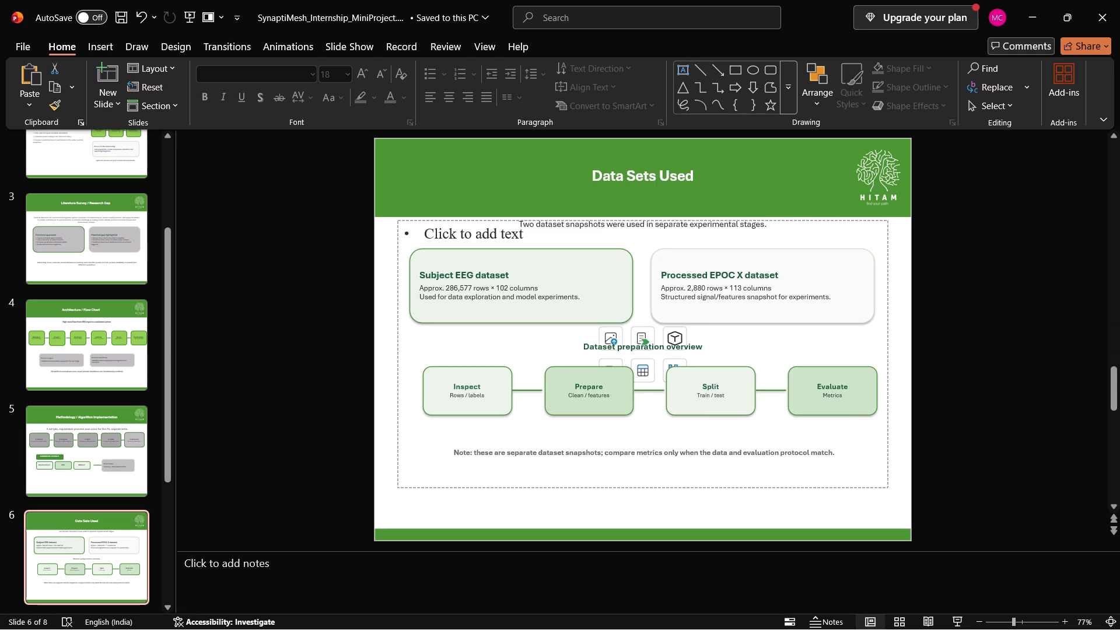
left_click(757, 341)
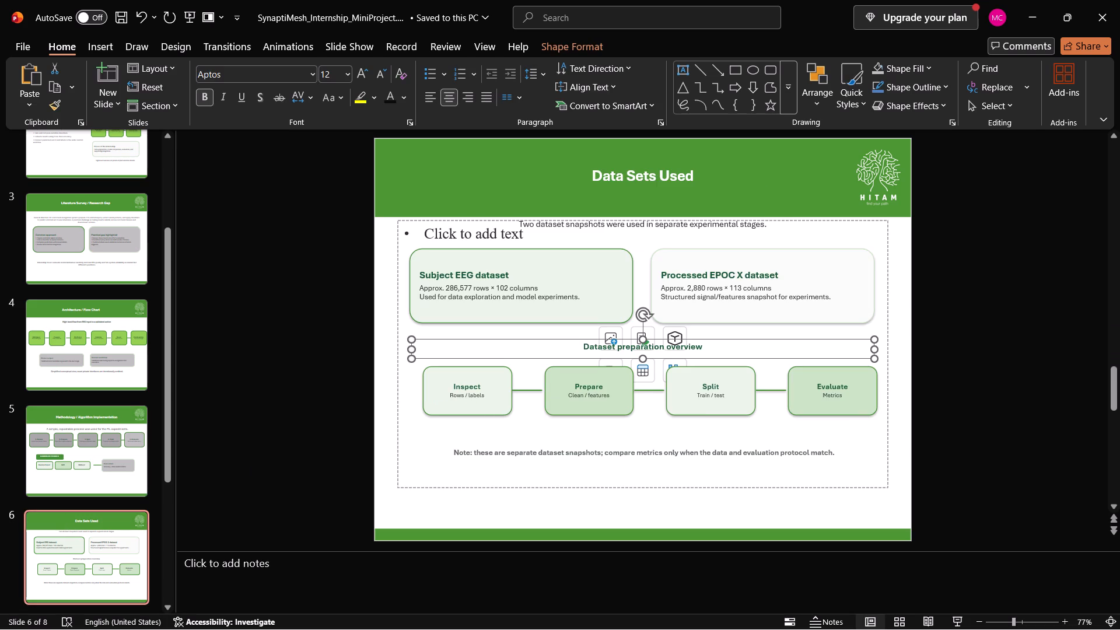
left_click(647, 488)
left_click_drag(645, 488, 652, 497)
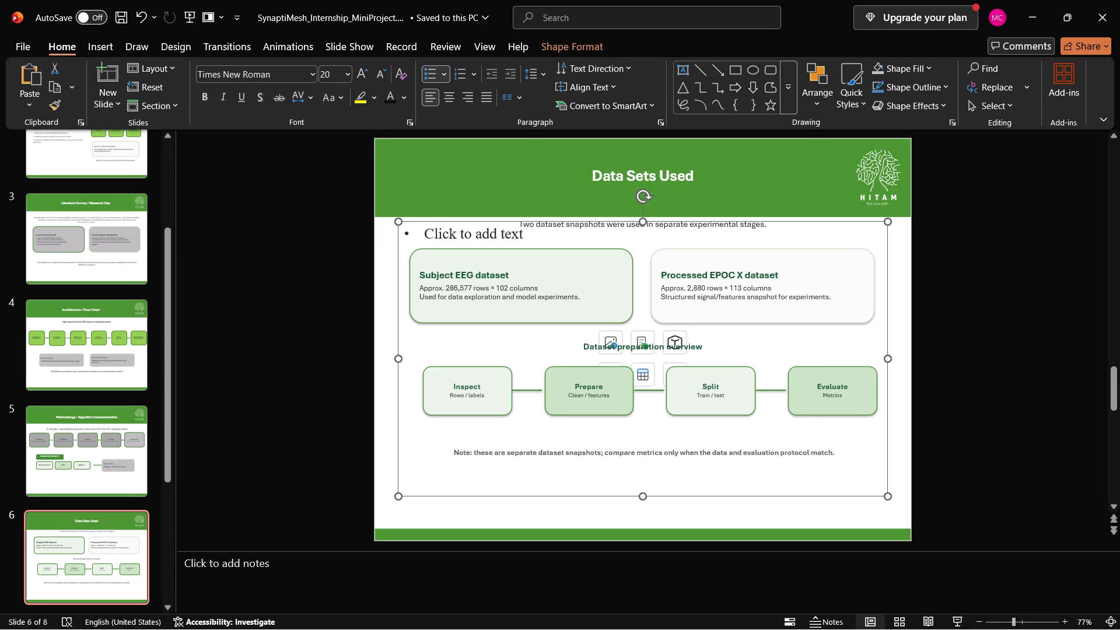
left_click(640, 373)
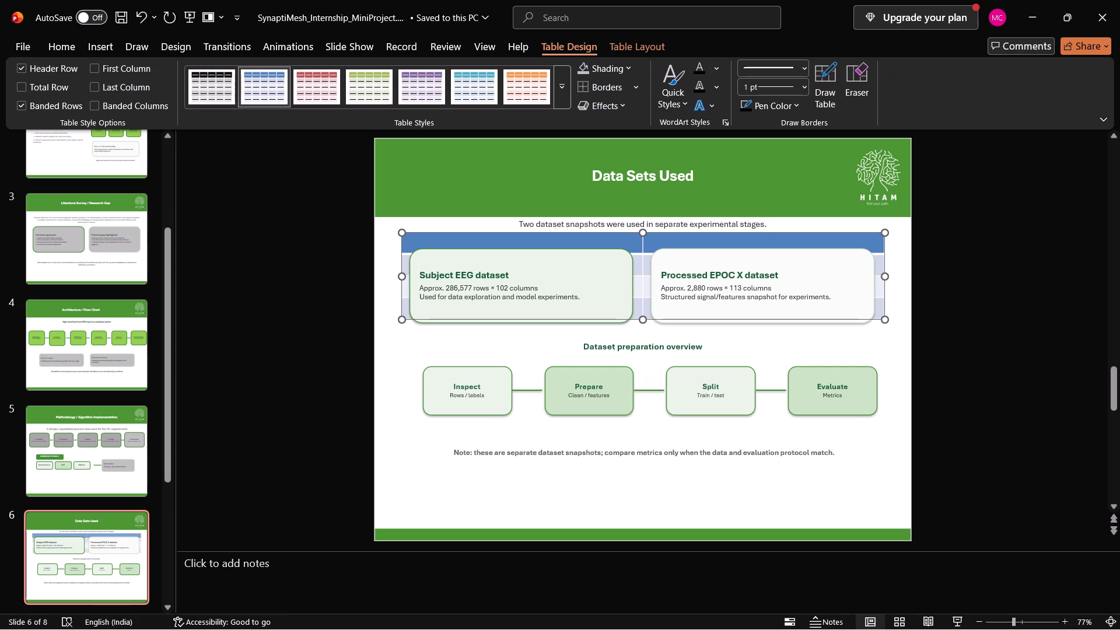
left_click(759, 169)
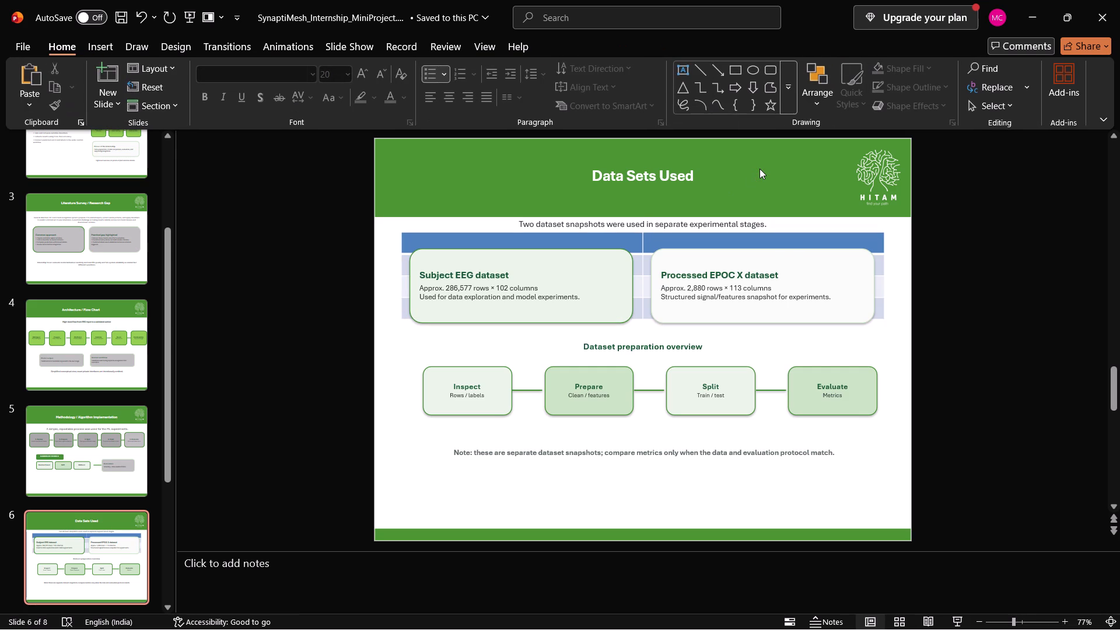
left_click(940, 237)
Switch to the "PPT Mini project format" presentation, examine its slides from Methodology to Results & Testing, and return to the project deck.
key("alt+Tab")
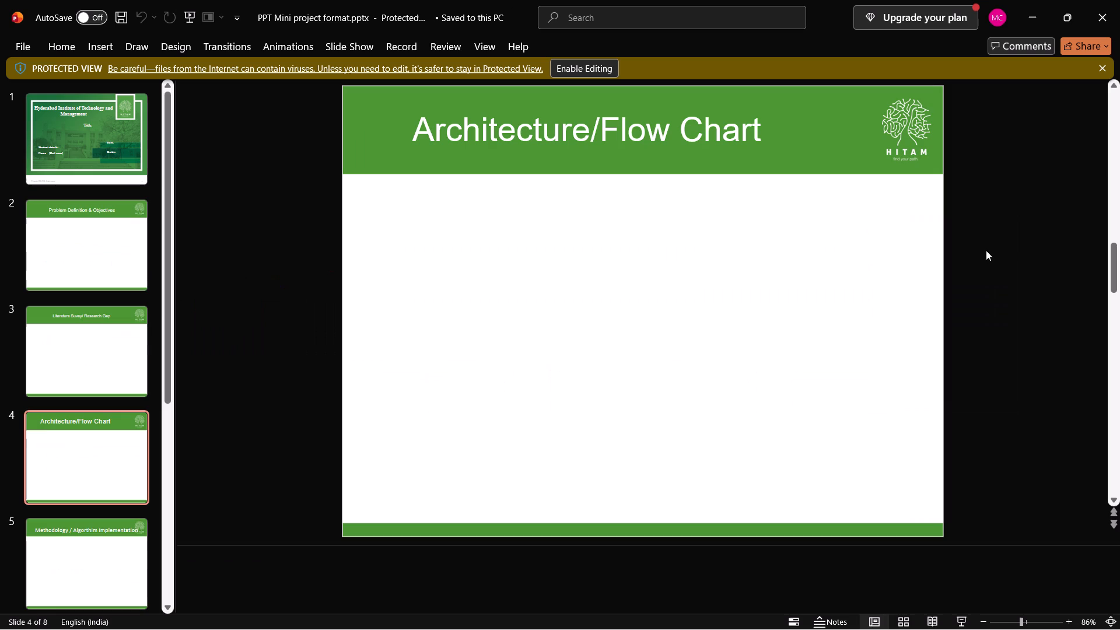
left_click(89, 569)
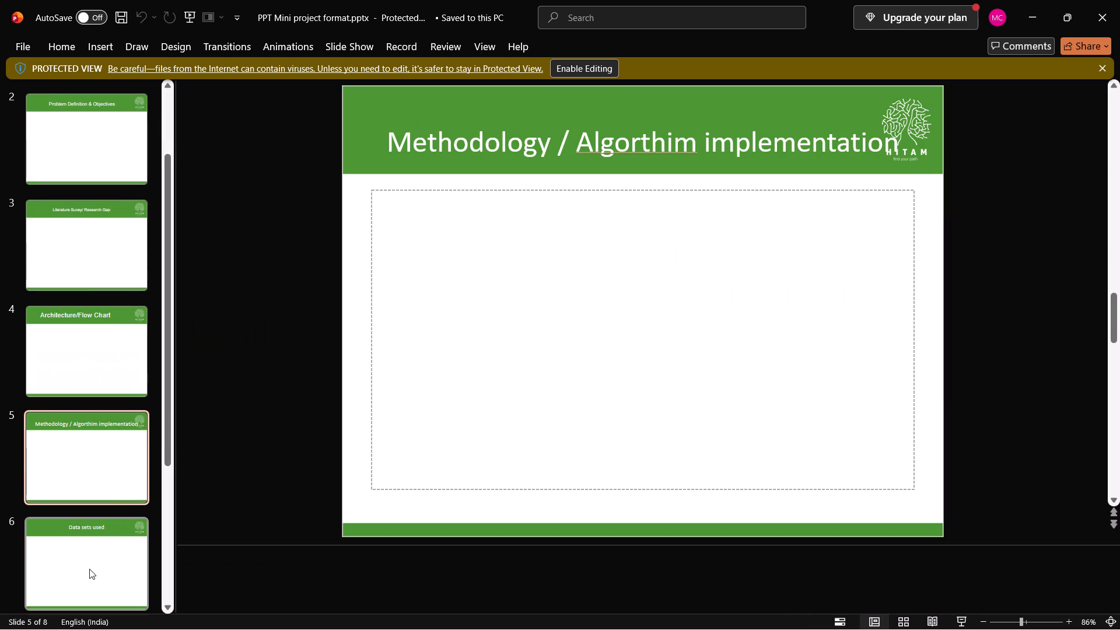
scroll(97, 587, "down", 1)
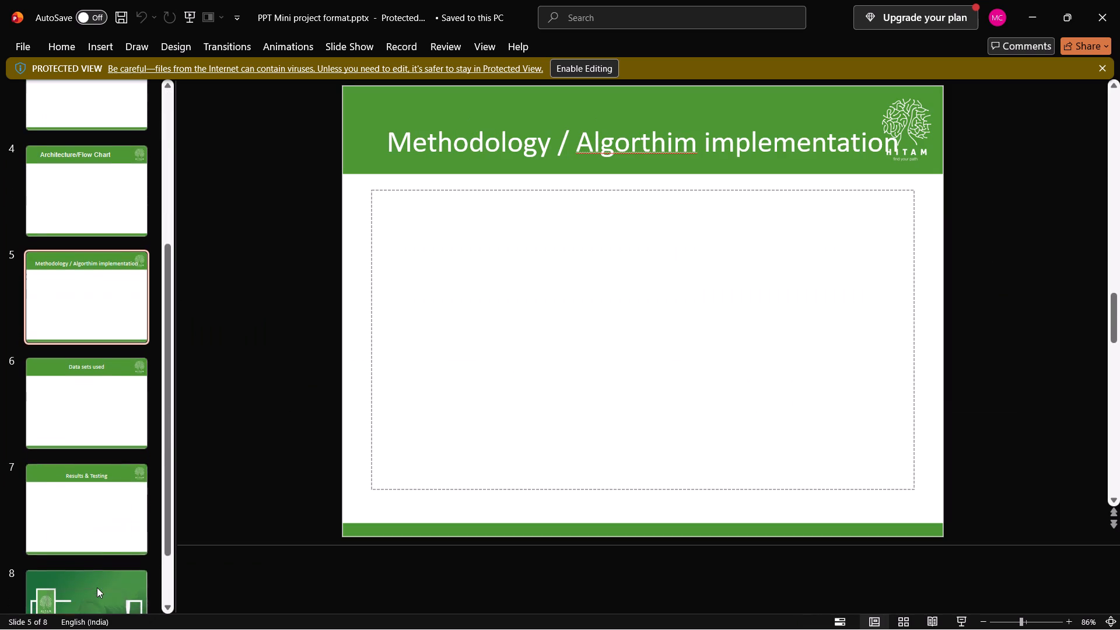
left_click(94, 530)
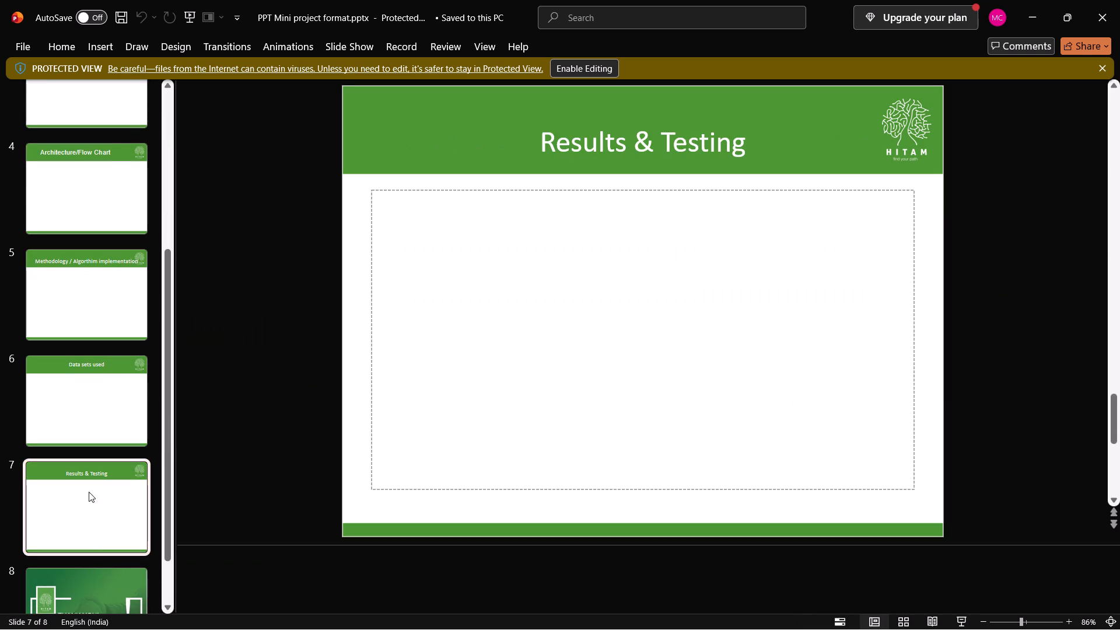
left_click(68, 425)
key("alt+Tab")
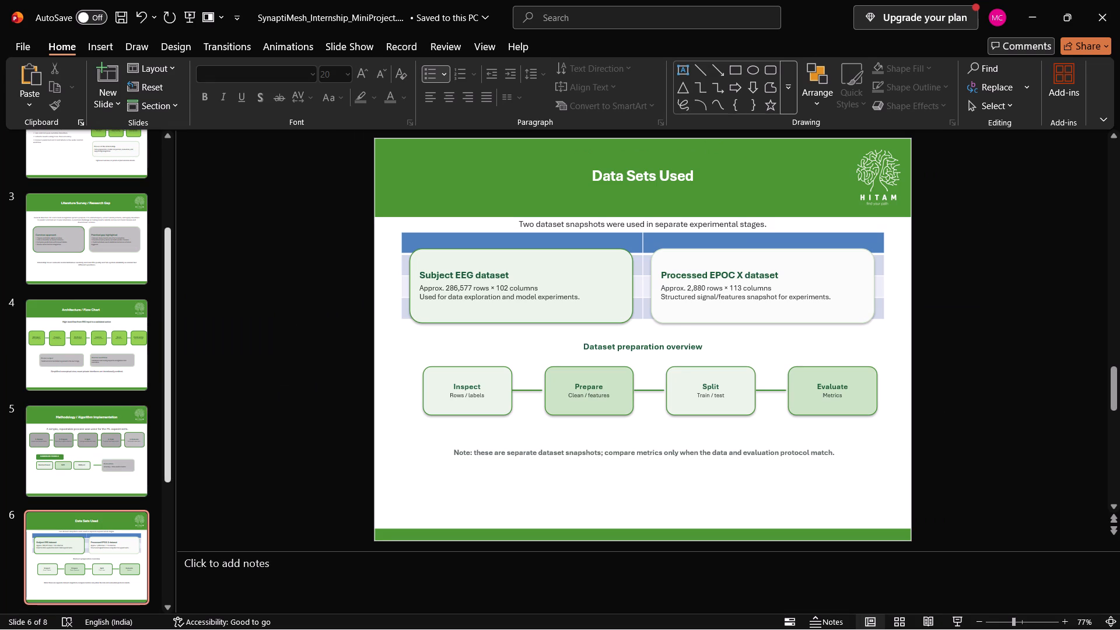
Delete the note about separate dataset snapshots below the preparation boxes on slide 6.
triple_click(564, 444)
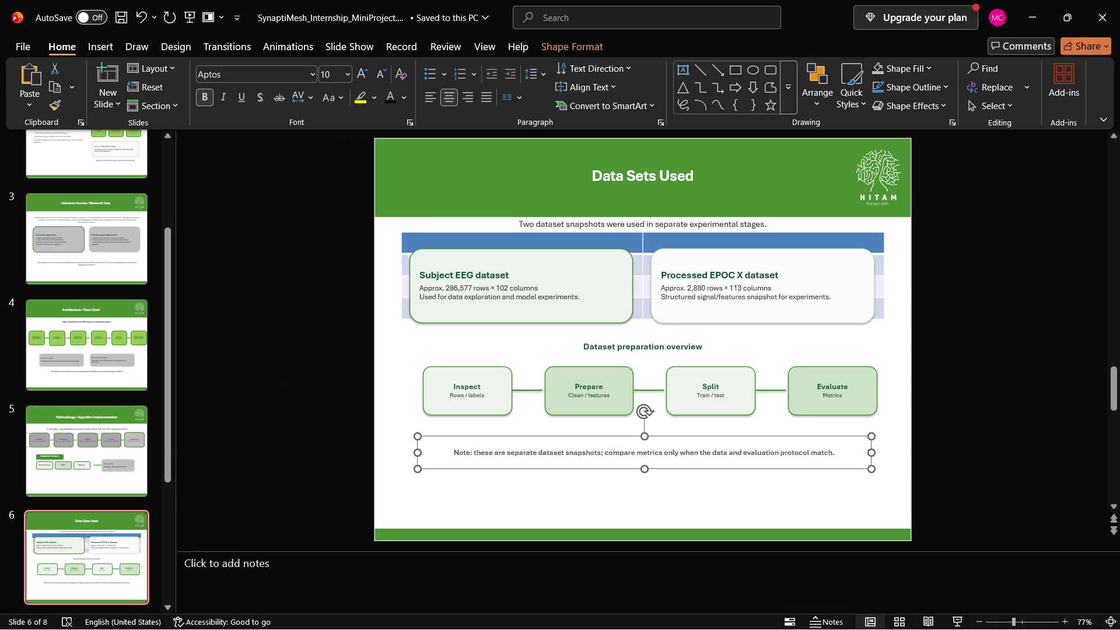
triple_click(564, 448)
left_click(564, 448)
double_click(564, 448)
triple_click(564, 448)
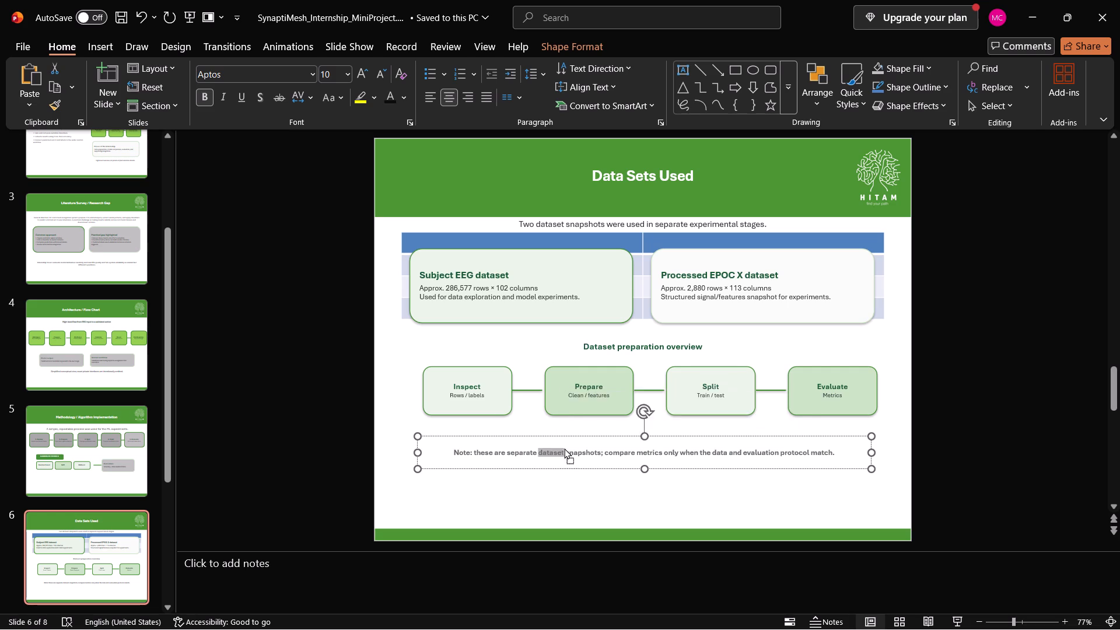
key("BackSpace")
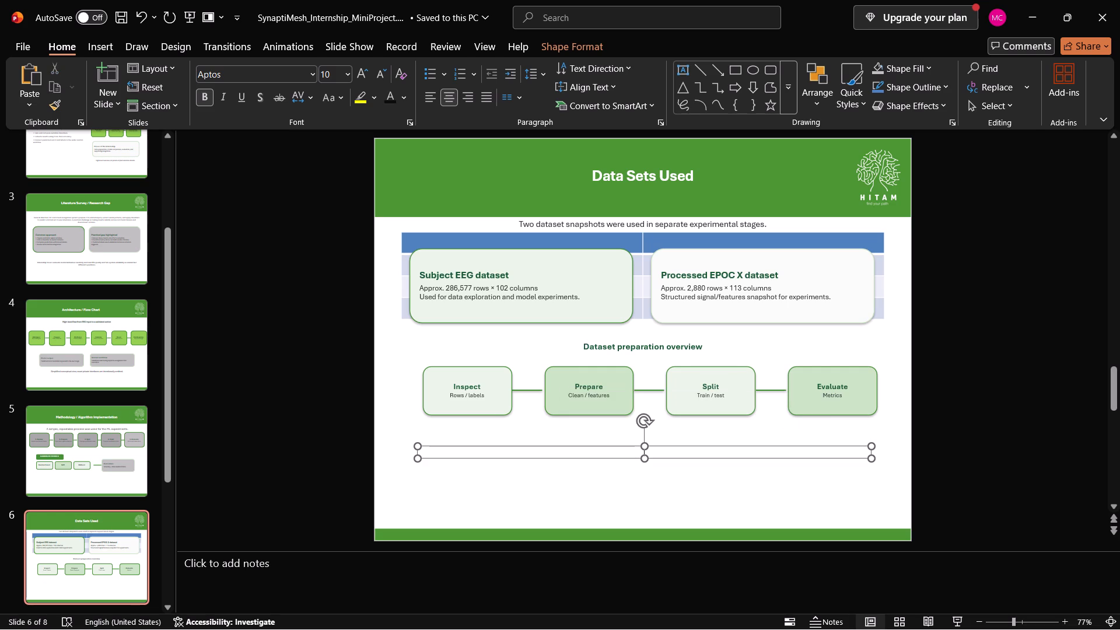
left_click(556, 457)
key("BackSpace")
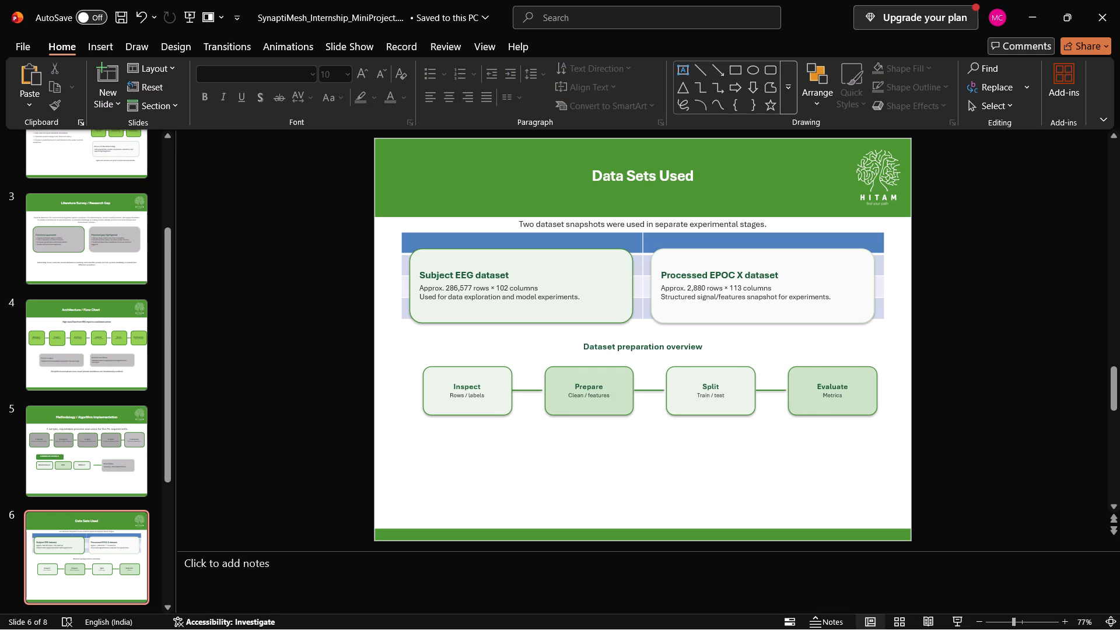
Fill the "Inspect" box on slide 6 with the medium grey theme colour.
left_click(483, 387)
right_click(483, 387)
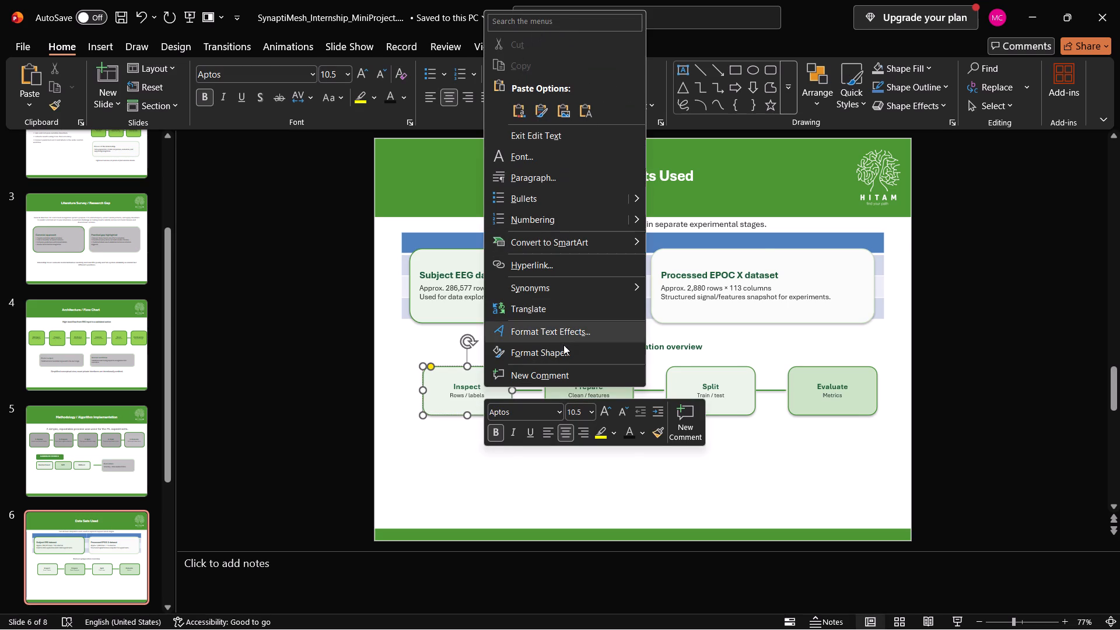
left_click(794, 232)
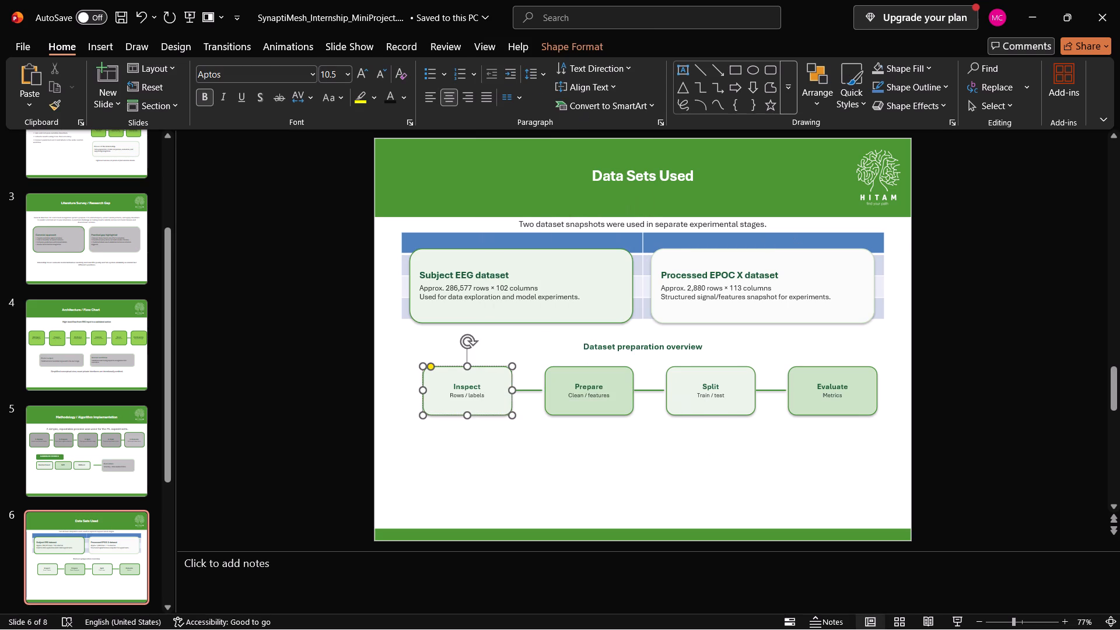
left_click(491, 372)
right_click(491, 372)
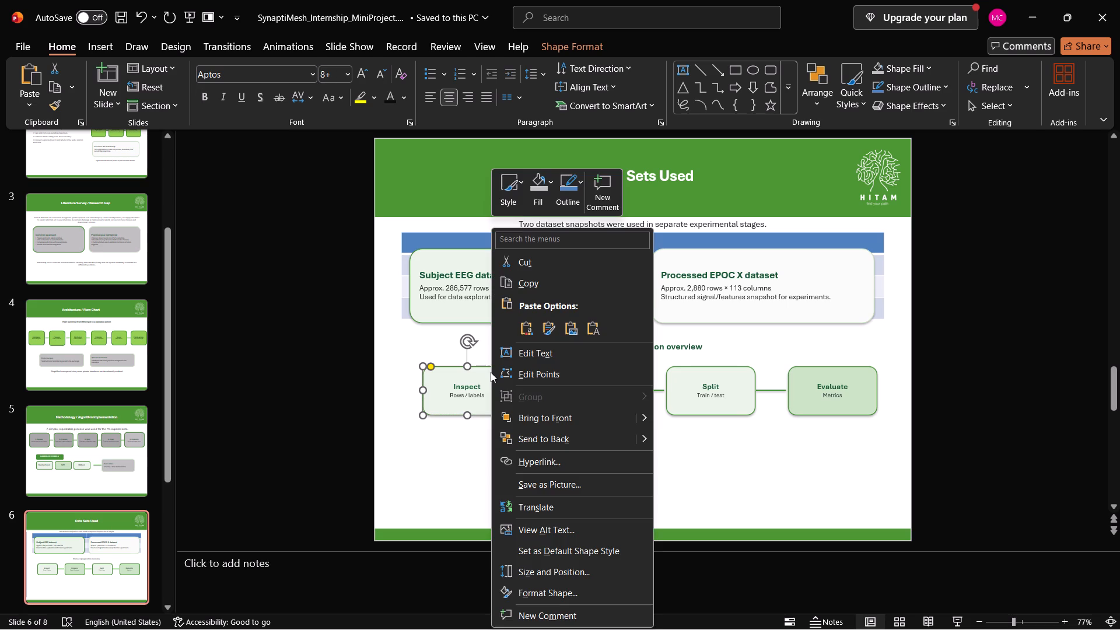
left_click(552, 178)
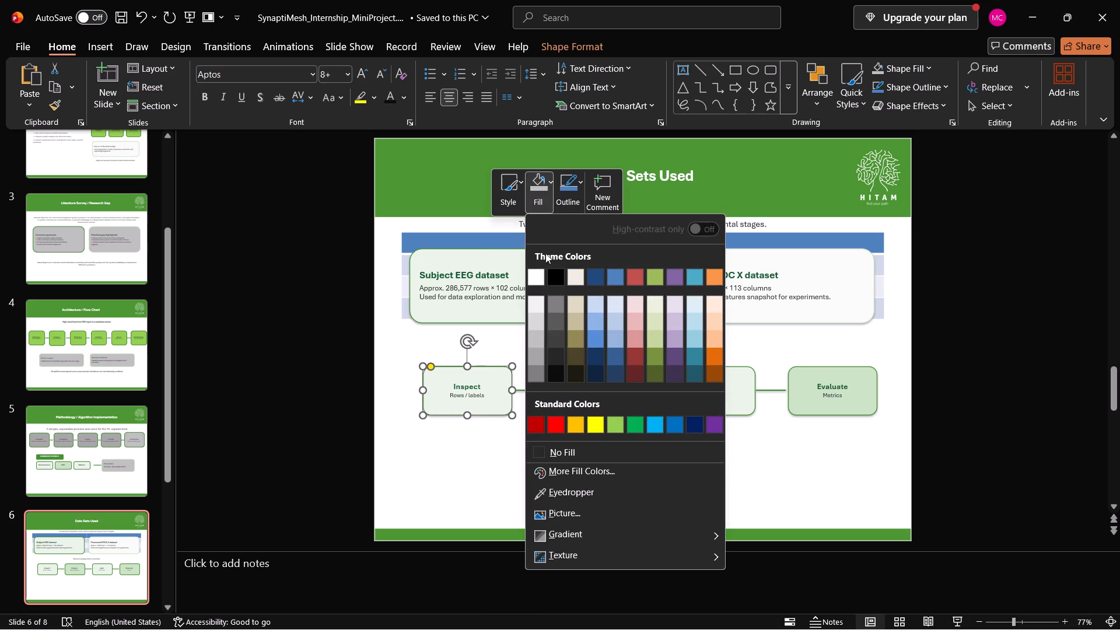
left_click(535, 333)
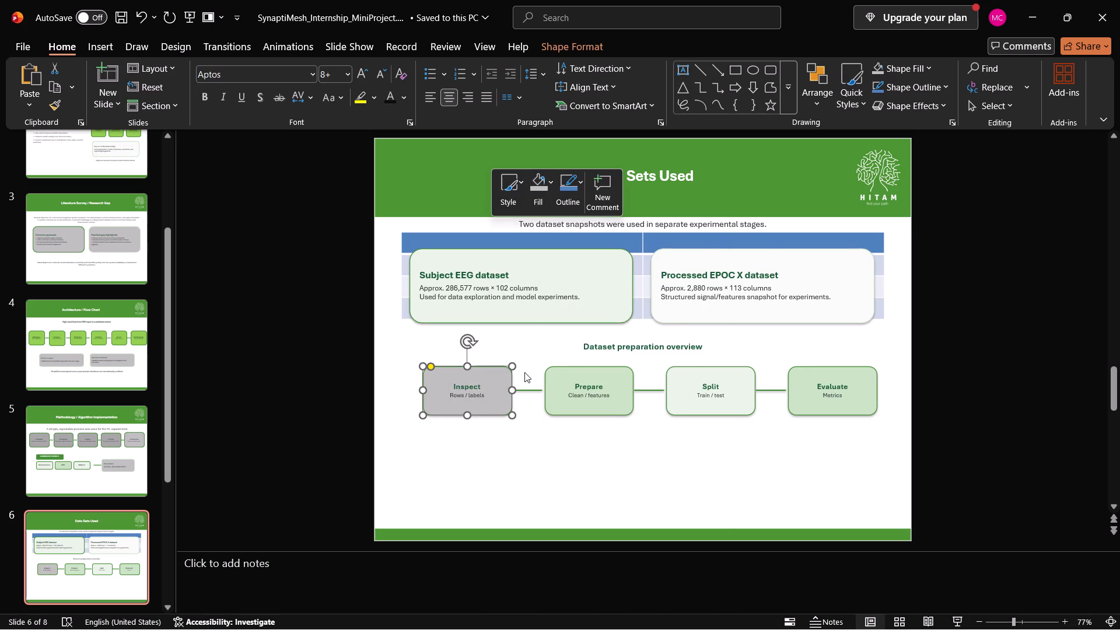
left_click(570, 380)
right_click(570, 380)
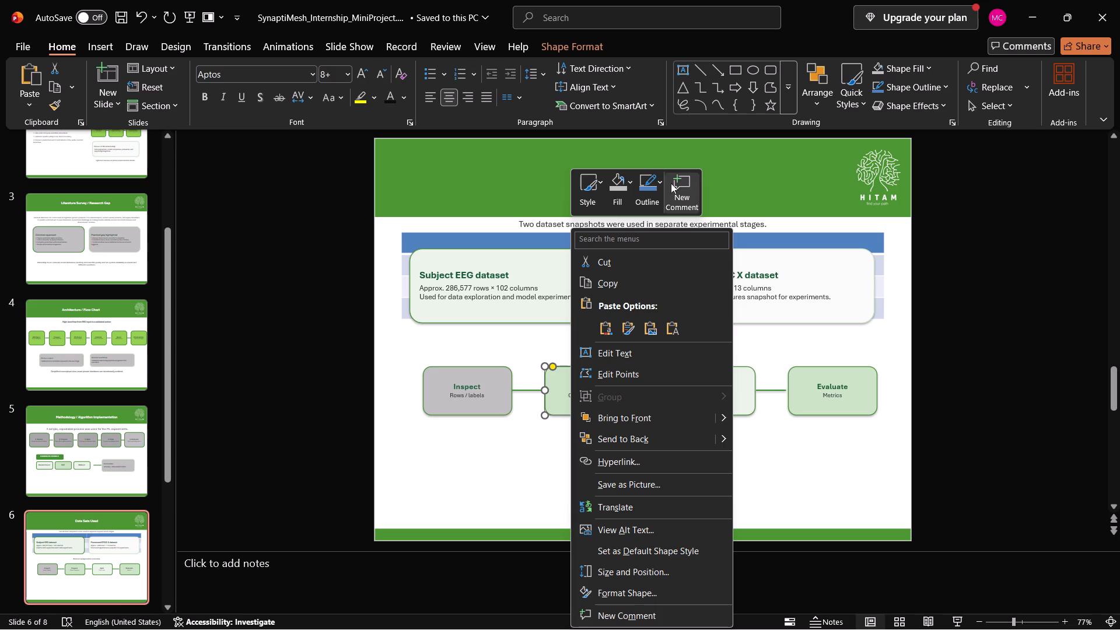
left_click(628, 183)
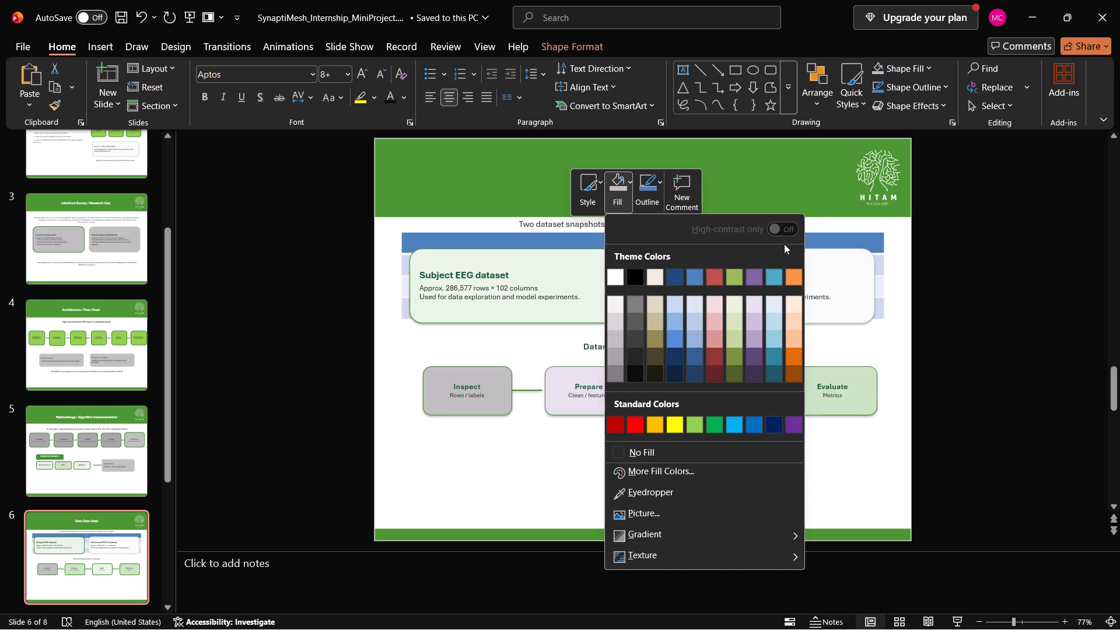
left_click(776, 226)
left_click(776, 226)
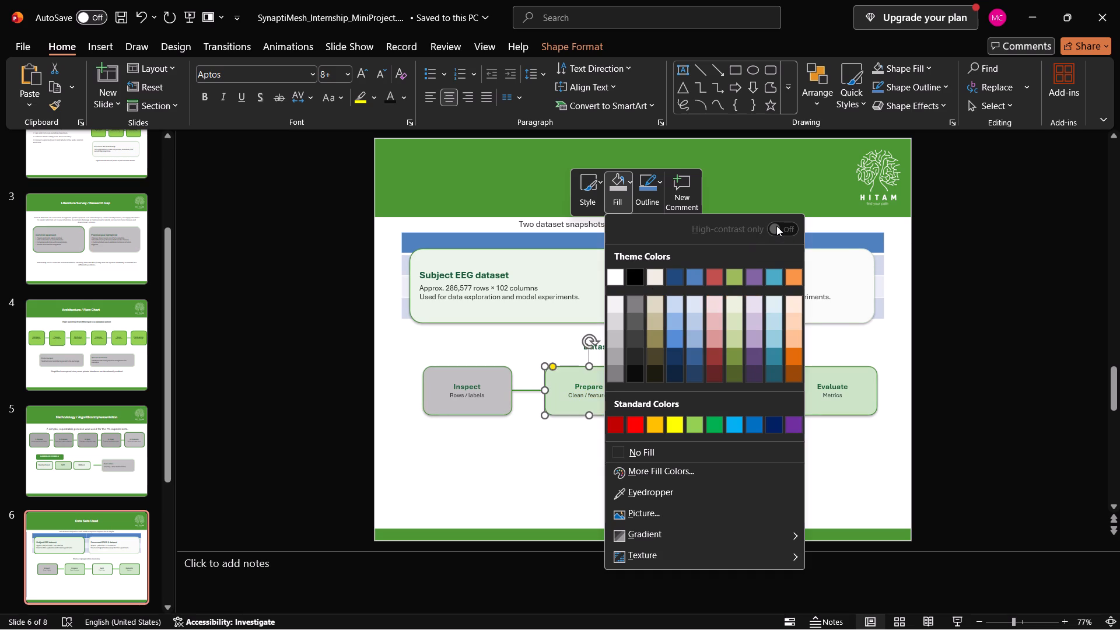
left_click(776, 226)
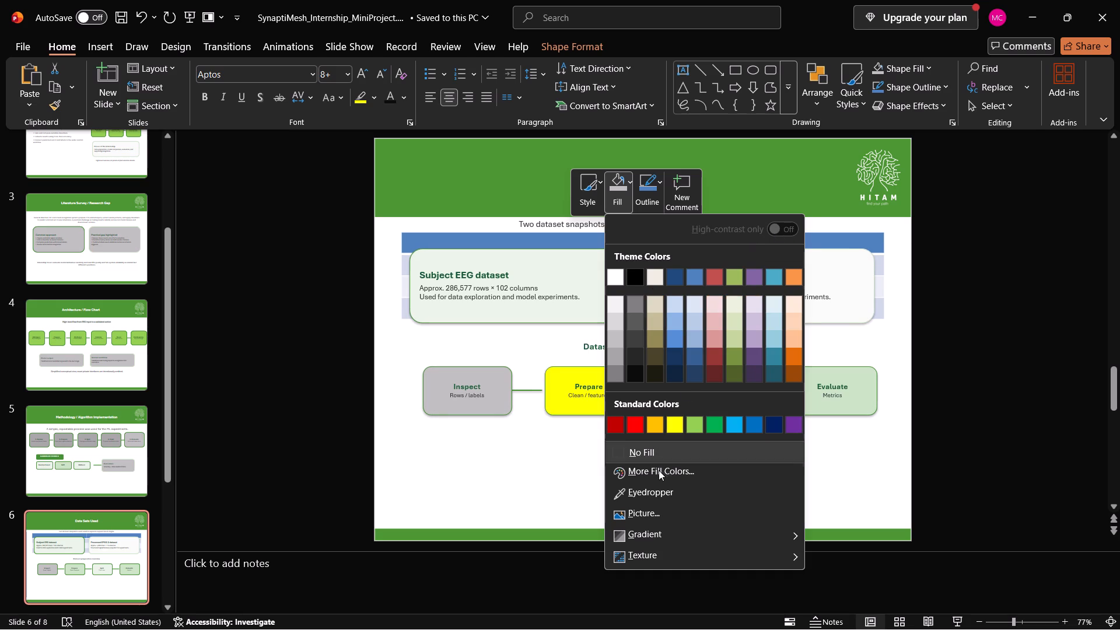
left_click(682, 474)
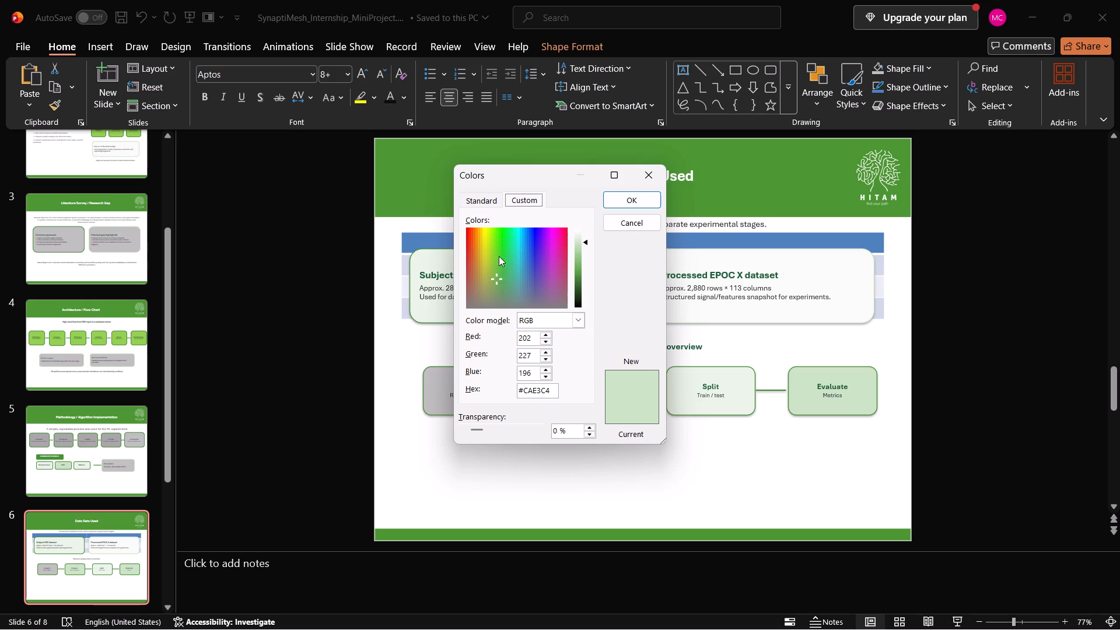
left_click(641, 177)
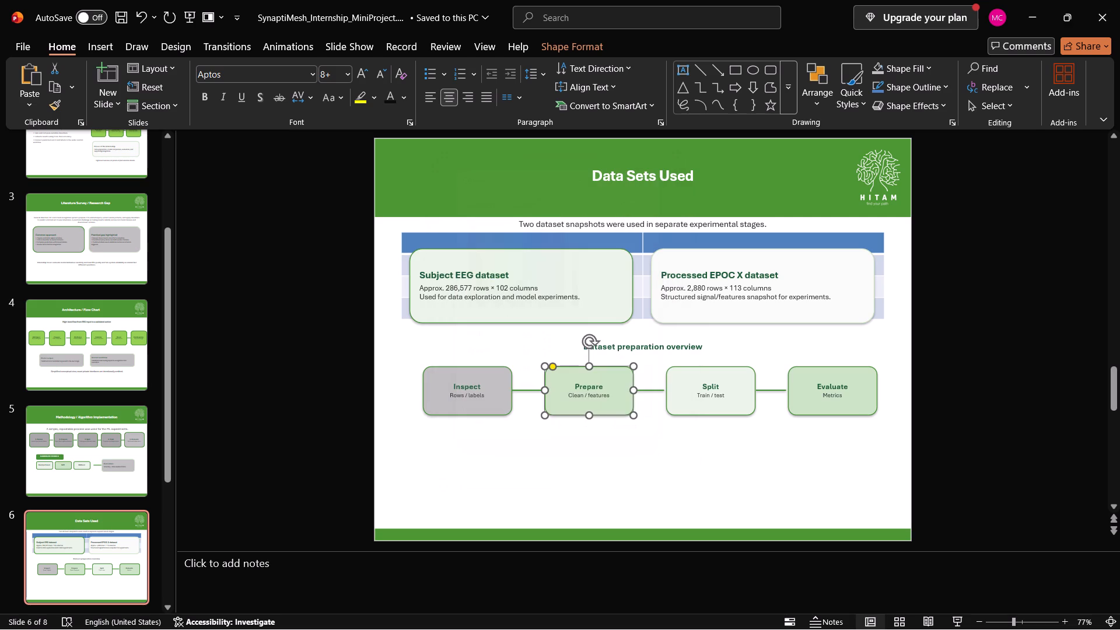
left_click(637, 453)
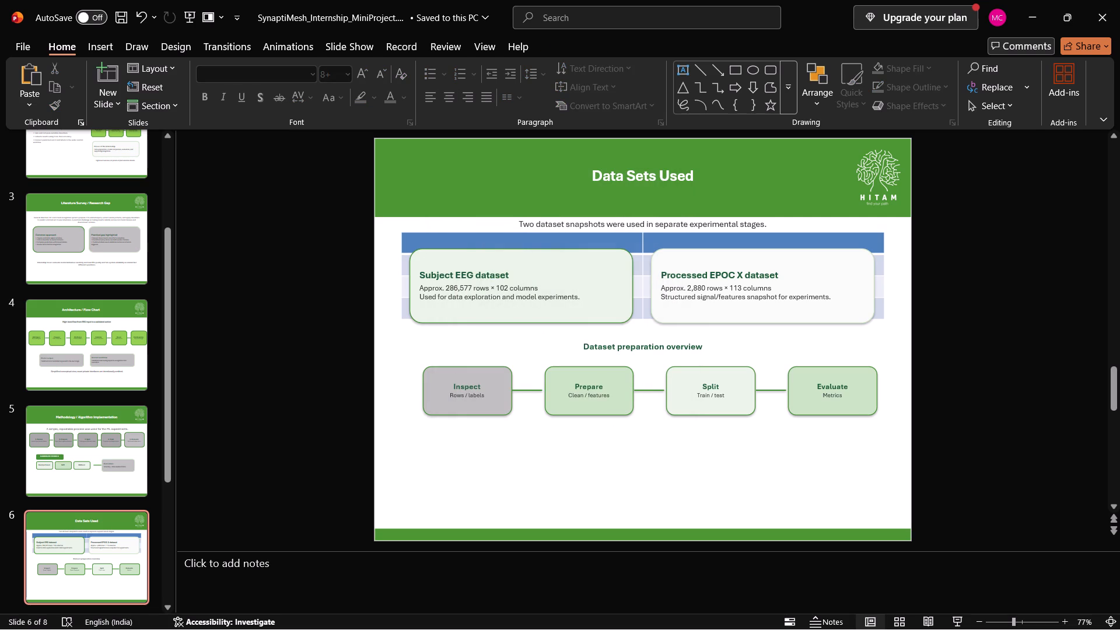
Reapply the medium grey theme fill to the "Inspect" box on slide 6.
left_click(504, 386)
right_click(504, 386)
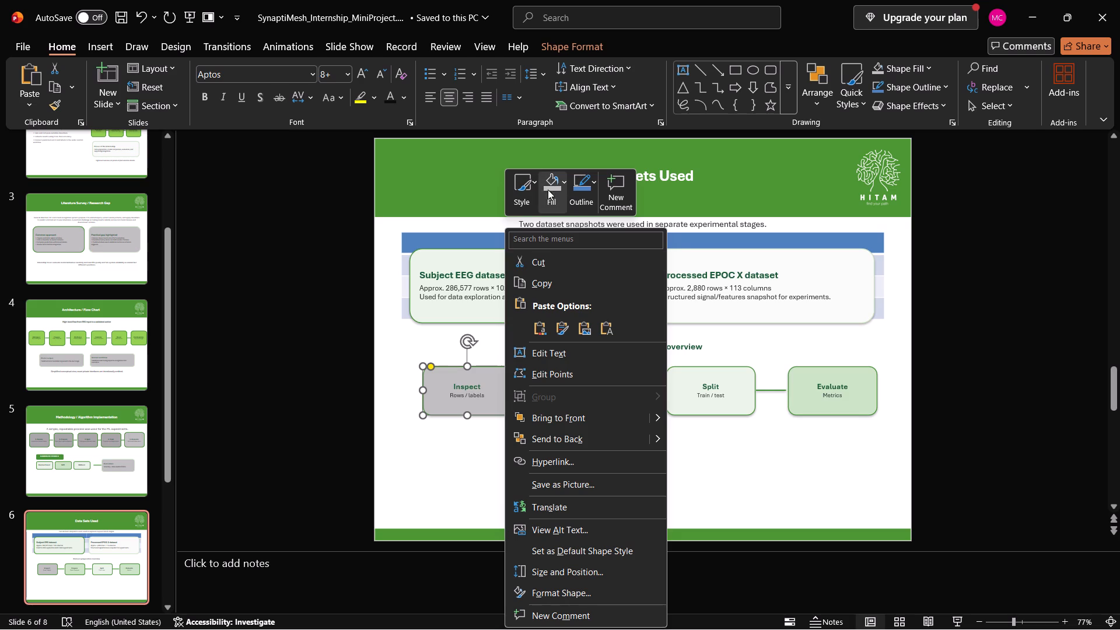
left_click(568, 179)
left_click(566, 179)
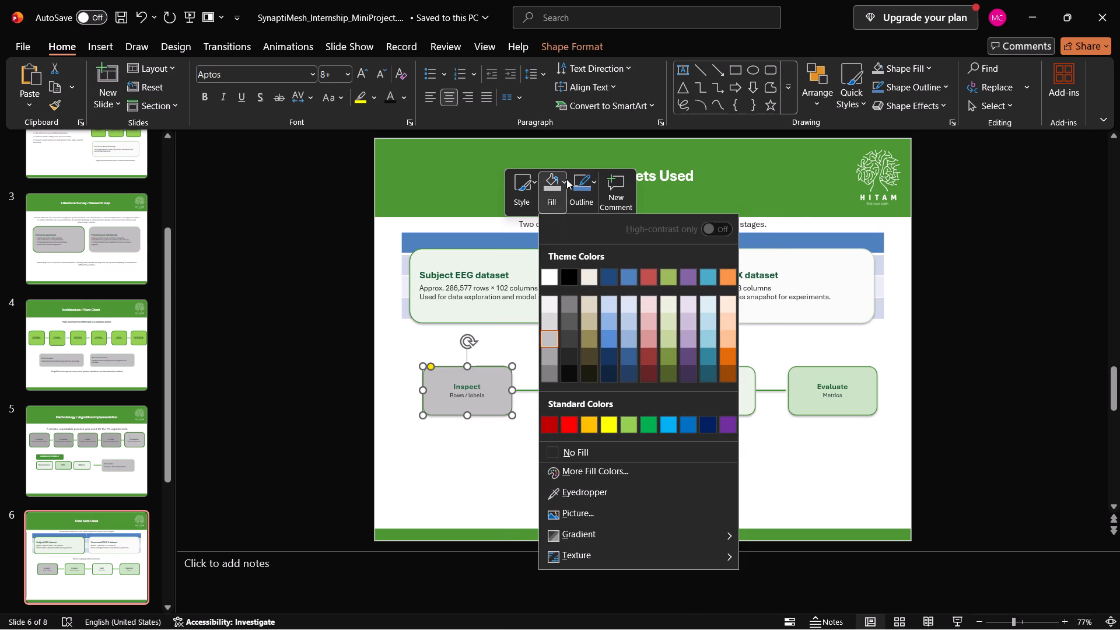
left_click(548, 343)
left_click(463, 469)
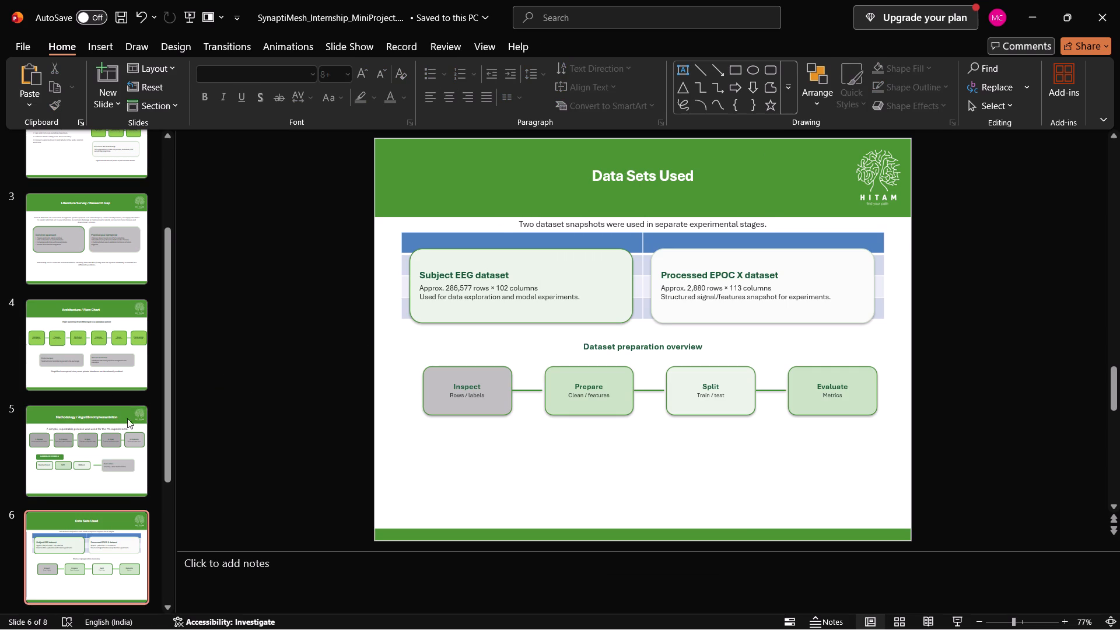
On slide 7, "Results & Testing", delete the "Next: review class-level errors..." note below the boxes, including its text box.
left_click(101, 533)
scroll(101, 533, "down", 1)
left_click(95, 516)
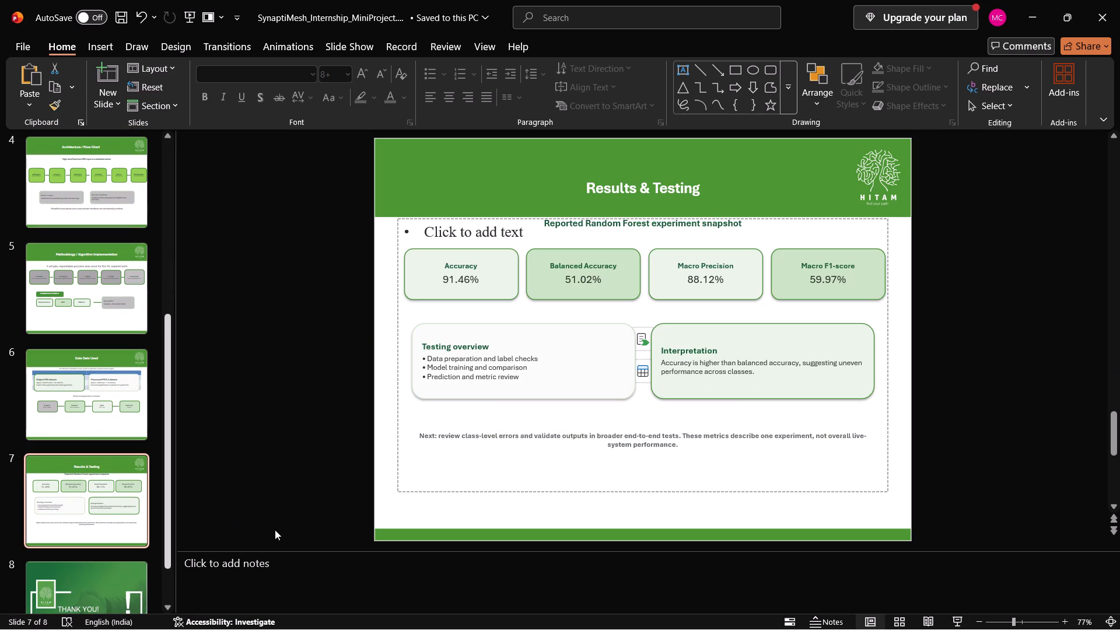
triple_click(687, 442)
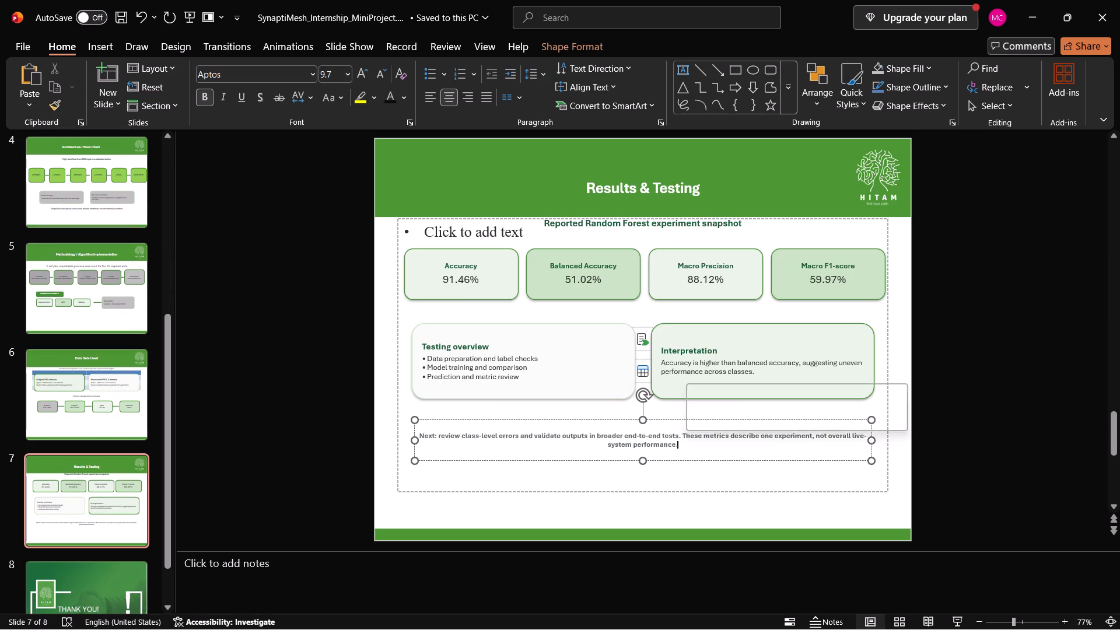
key("BackSpace")
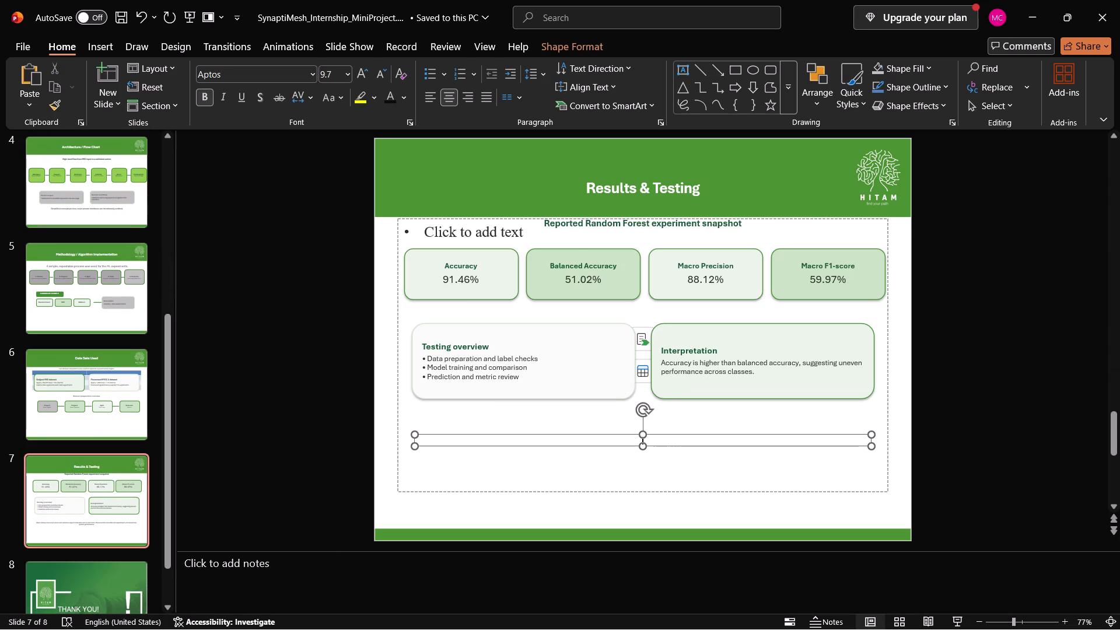
left_click(629, 445)
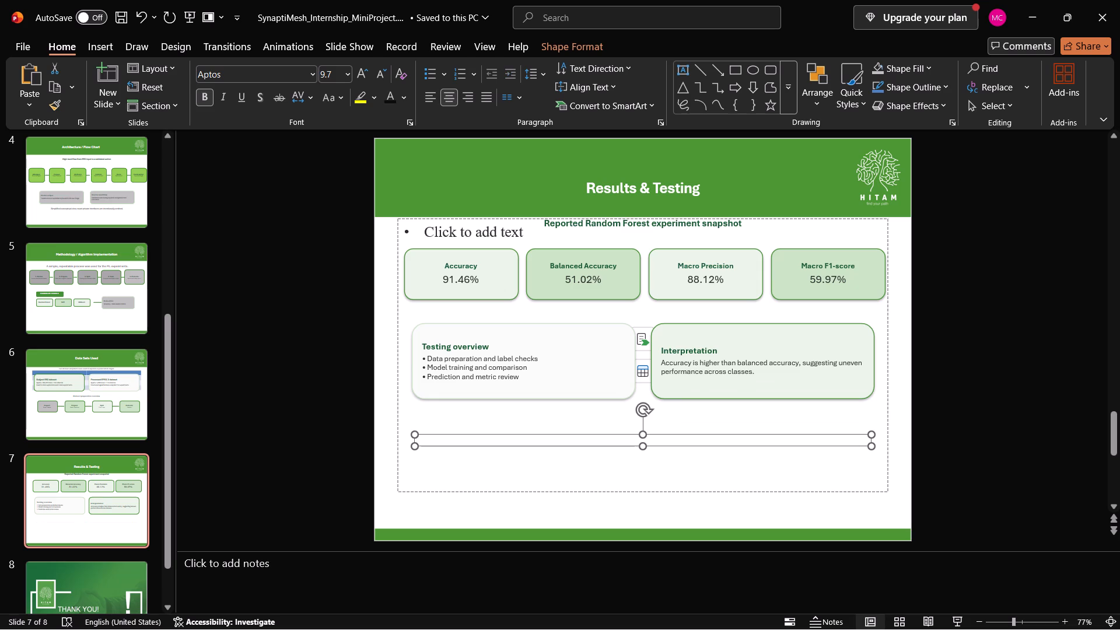
key("BackSpace")
left_click(661, 424)
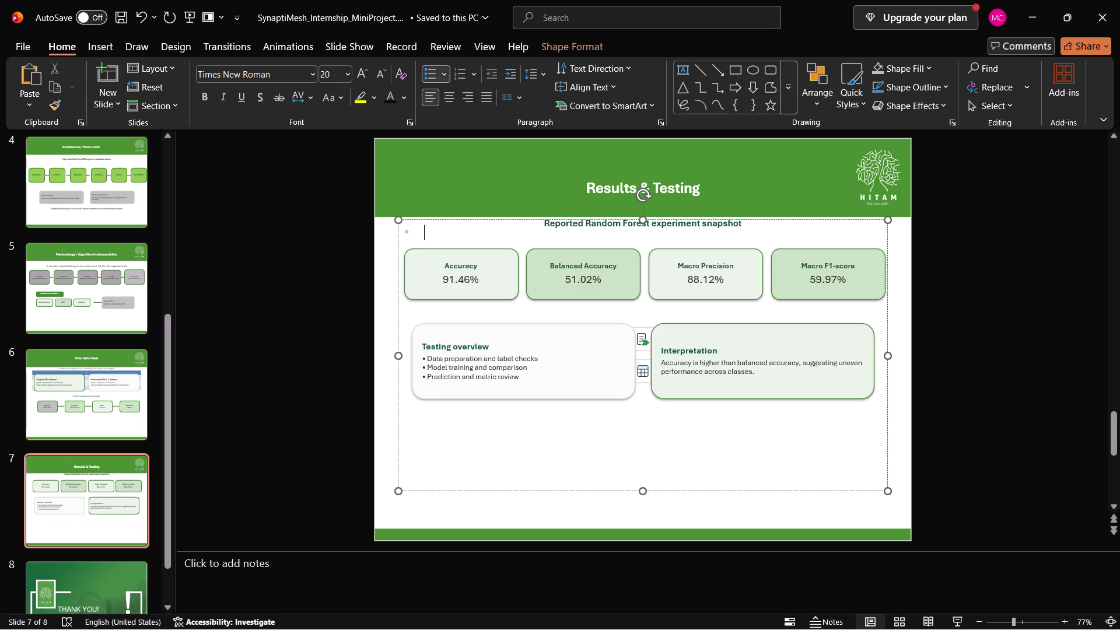
left_click(587, 514)
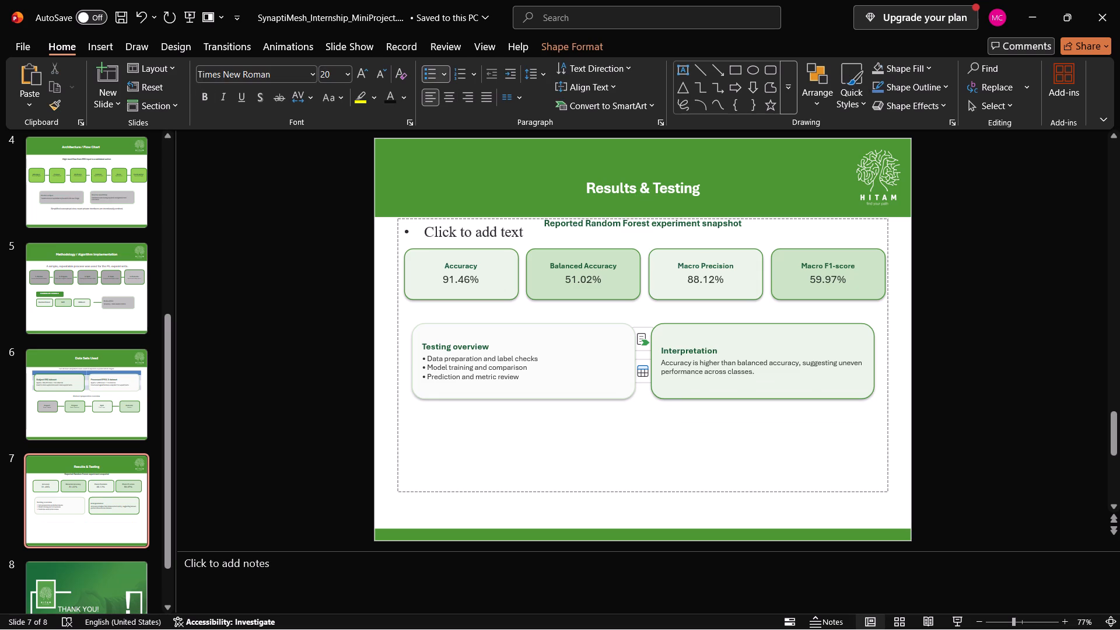
Move the heading text "Reported Random Forest experiment snapshot" from its text box into the empty content placeholder on slide 7.
left_click(673, 225)
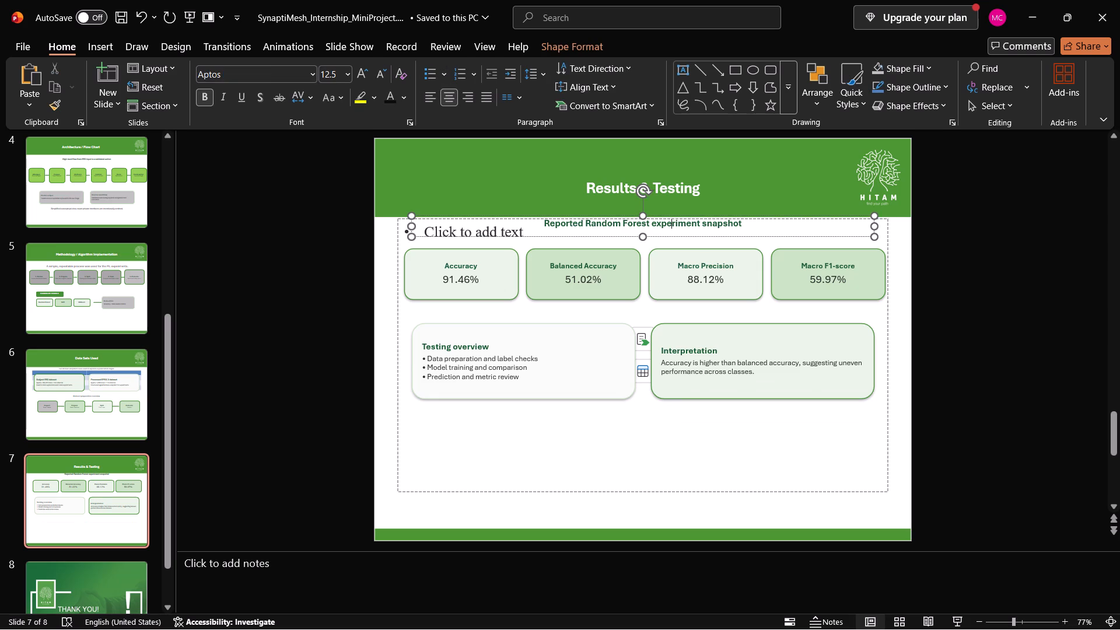
left_click(372, 460)
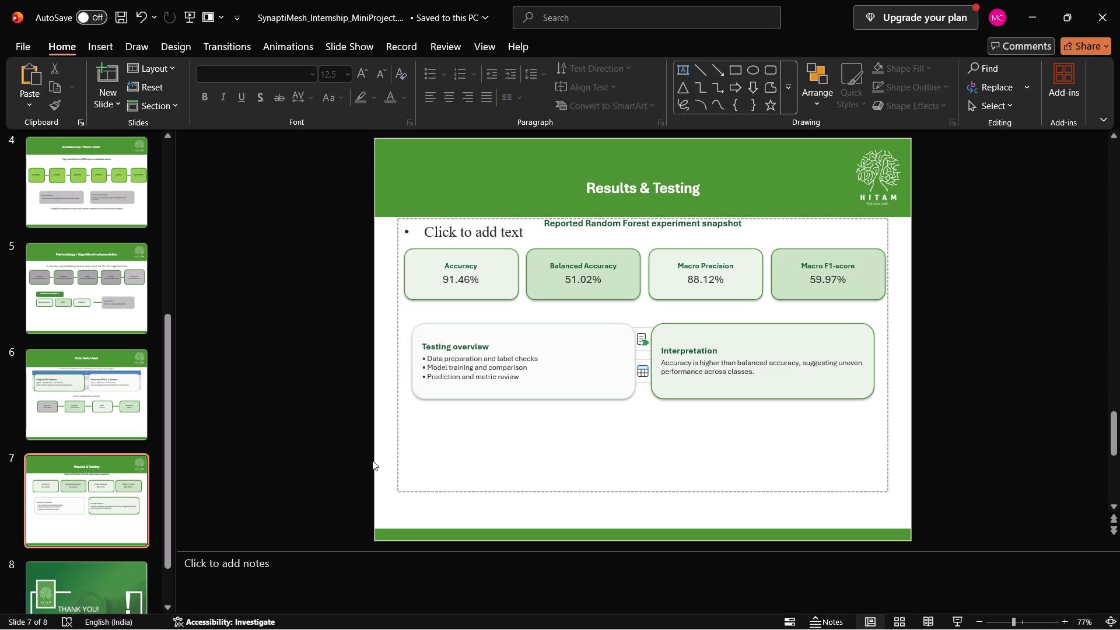
left_click(581, 214)
triple_click(585, 222)
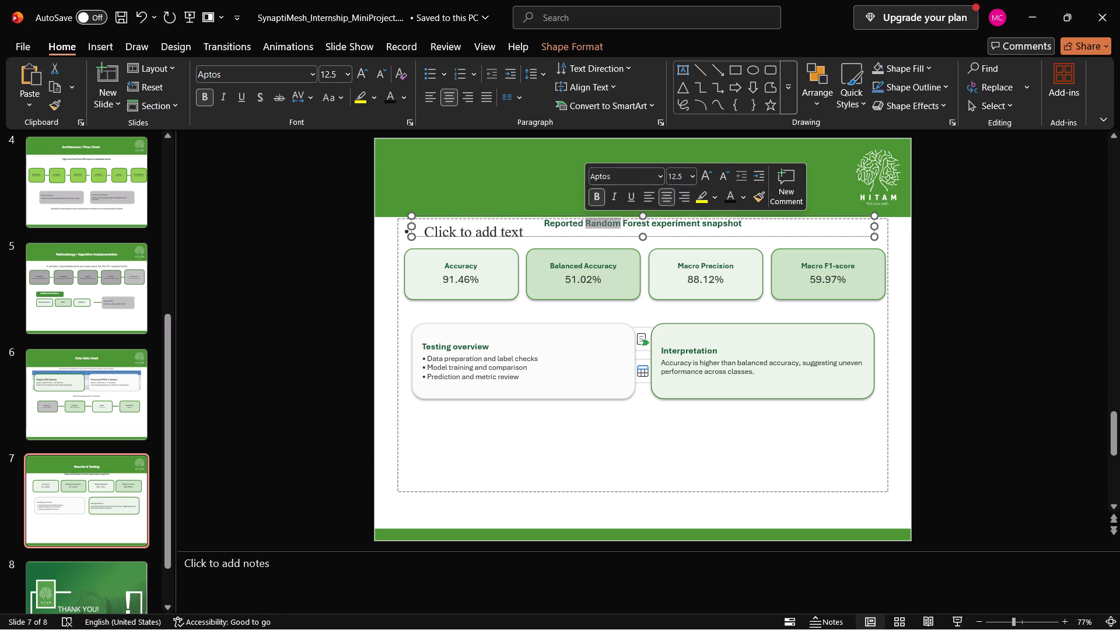
key("ctrl+c")
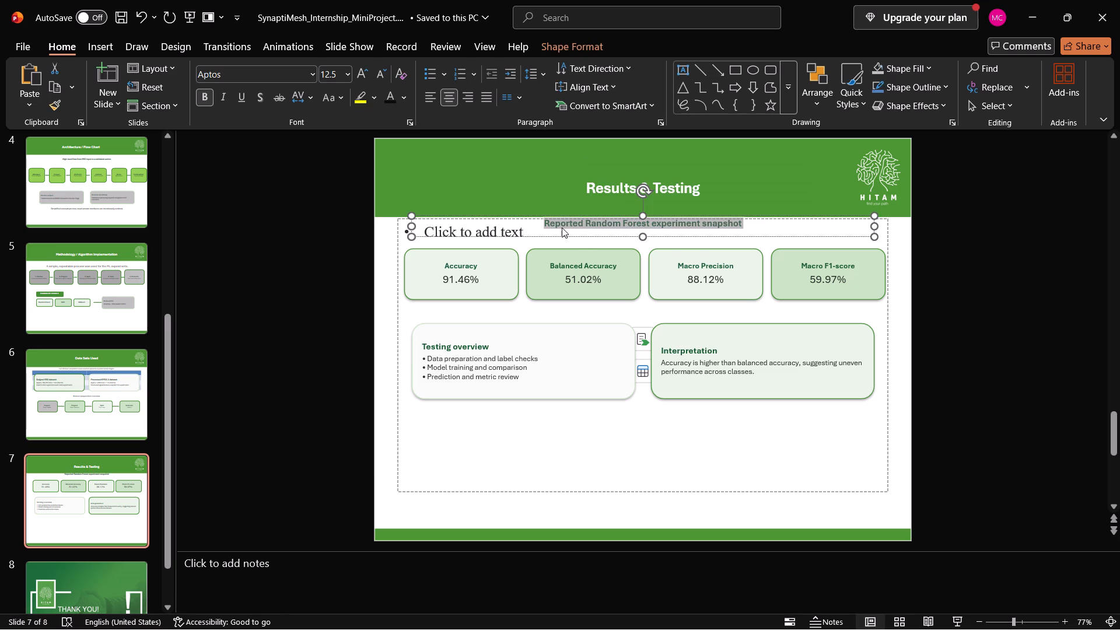
key("BackSpace")
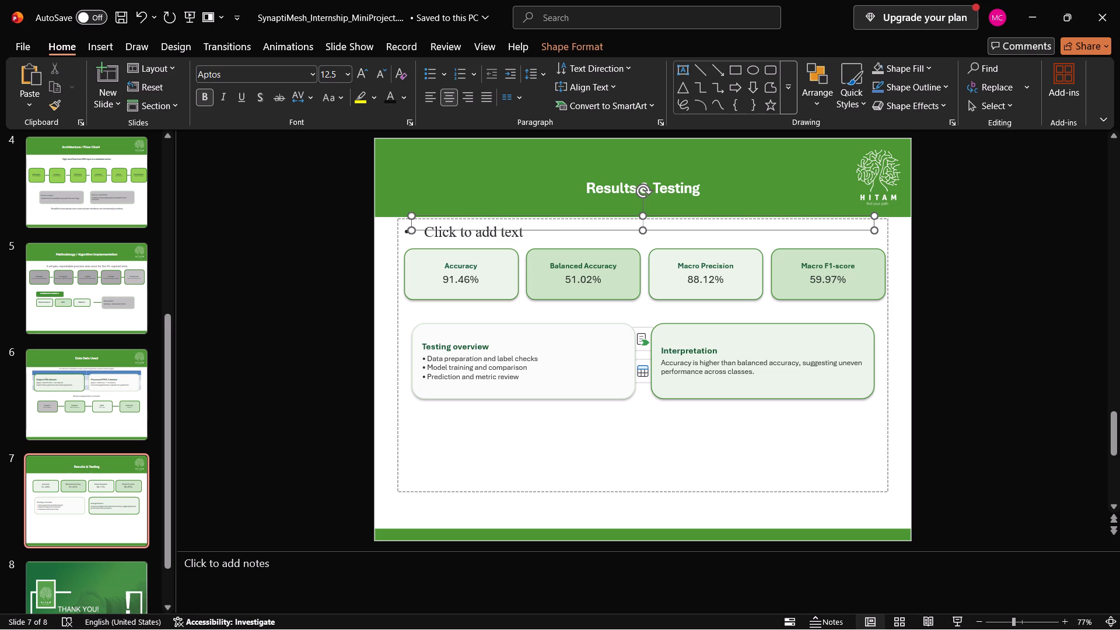
left_click(513, 235)
key("ctrl+v")
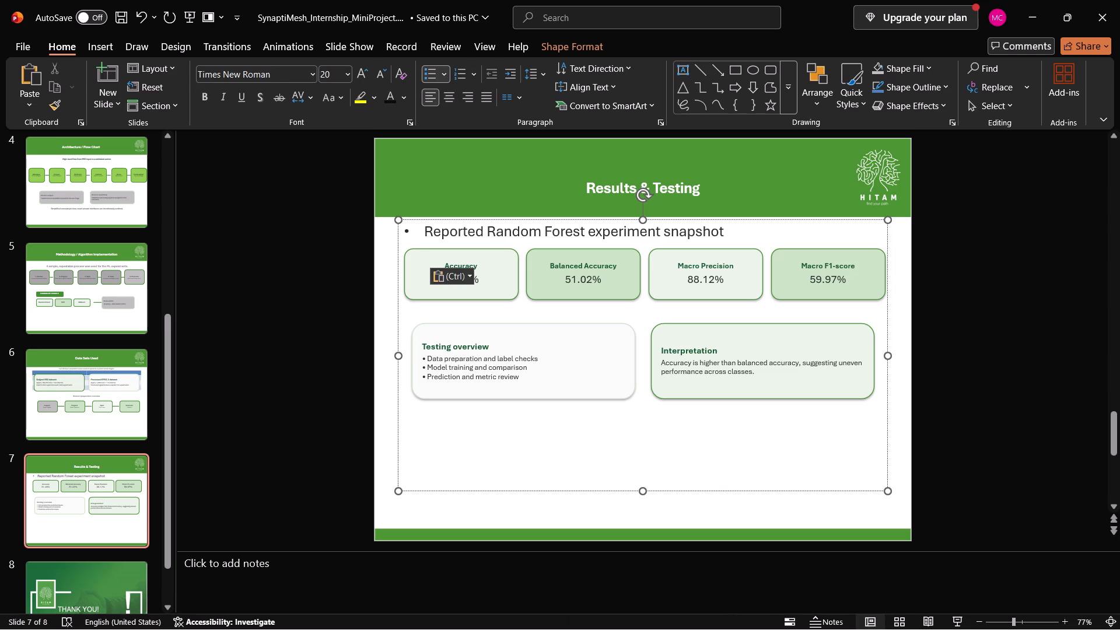
Centre the "Reported Random Forest experiment snapshot" line in the content placeholder on slide 7.
left_click_drag(730, 240, 446, 239)
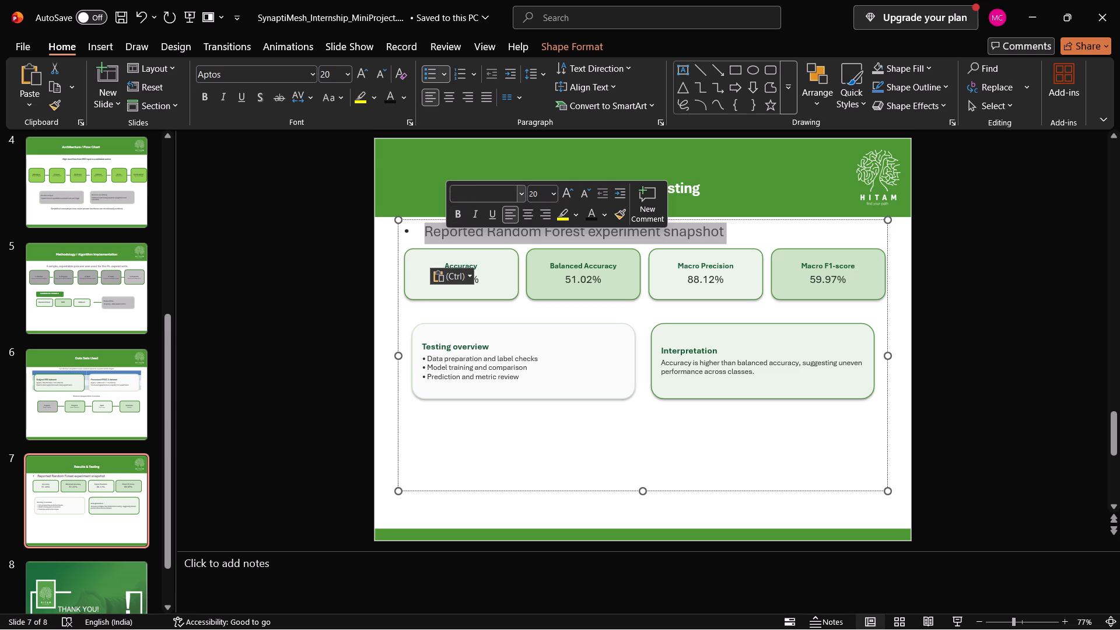
left_click(449, 98)
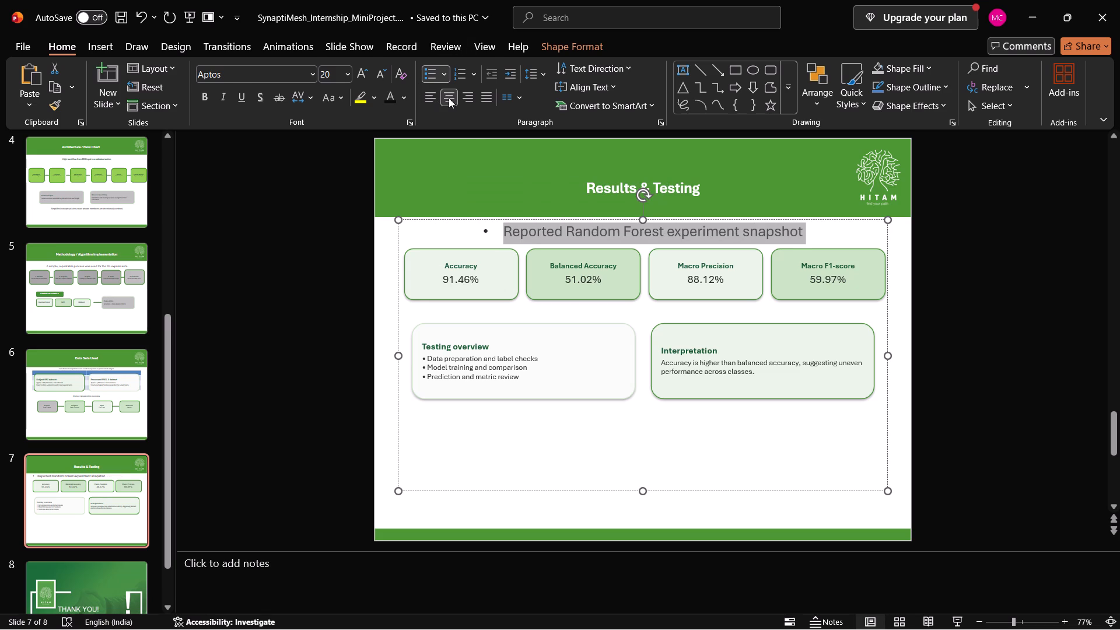
left_click(325, 243)
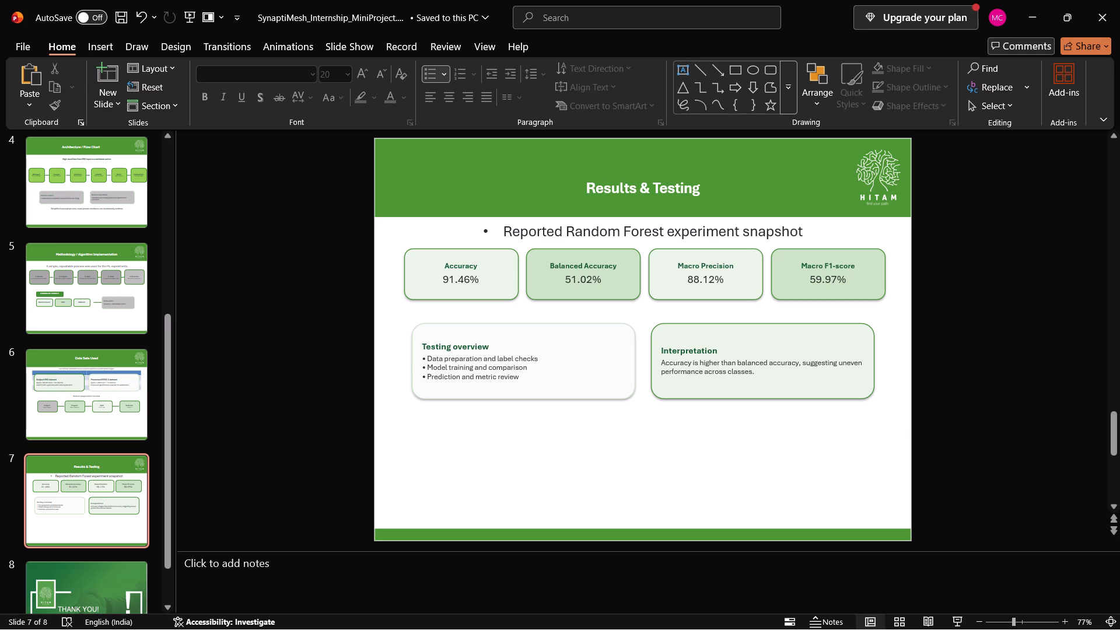
Fill the "Testing overview" box on slide 7 with the light grey theme colour.
left_click(598, 358)
right_click(598, 358)
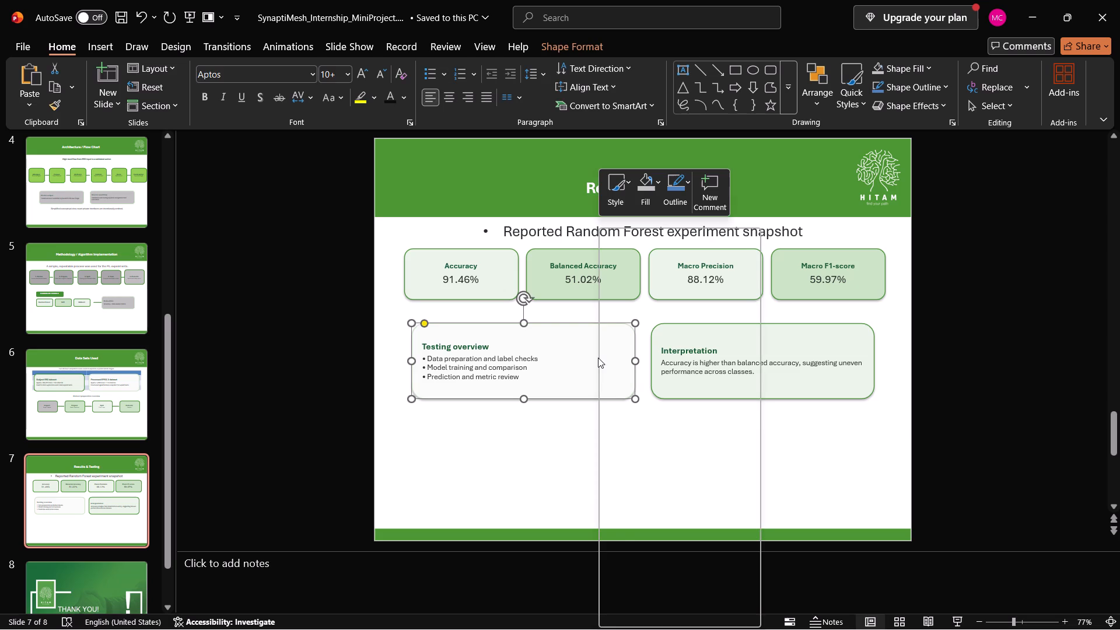
left_click(654, 184)
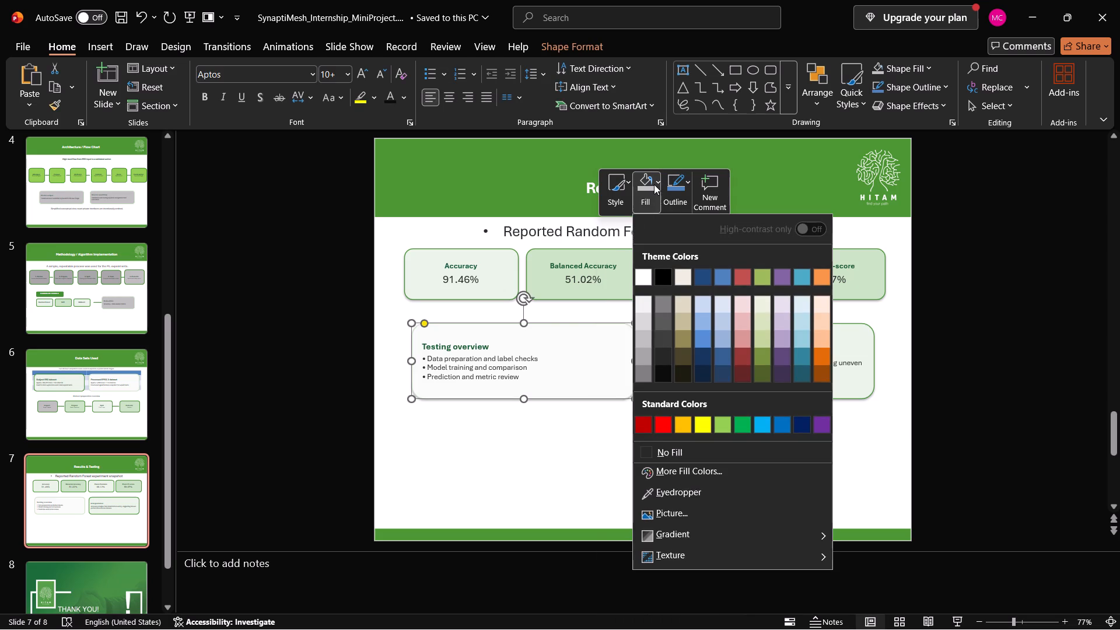
left_click(638, 321)
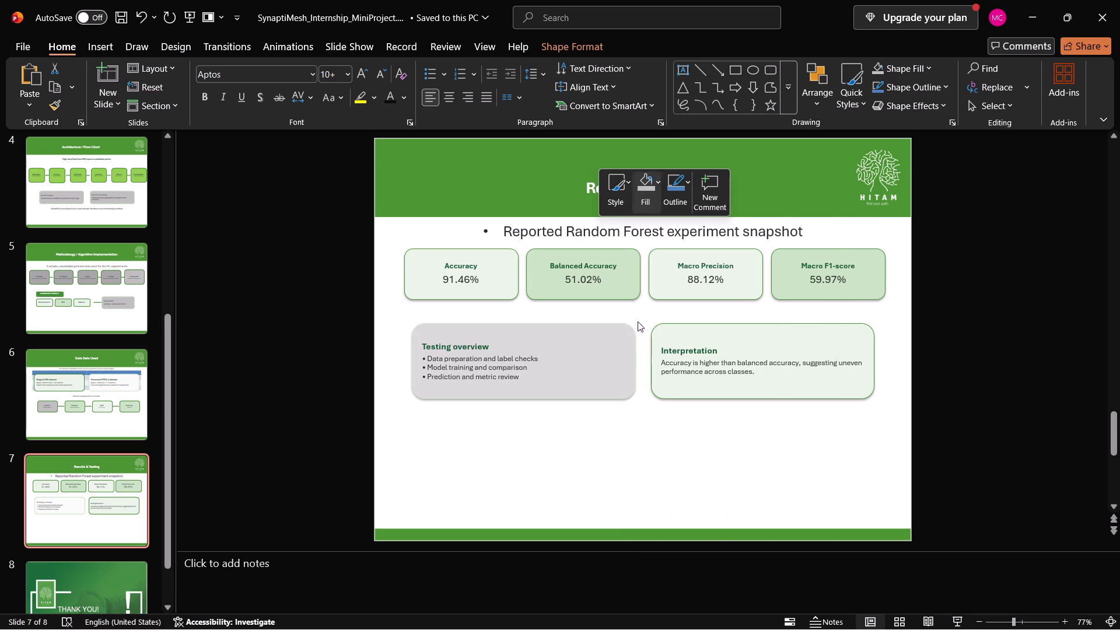
left_click(592, 420)
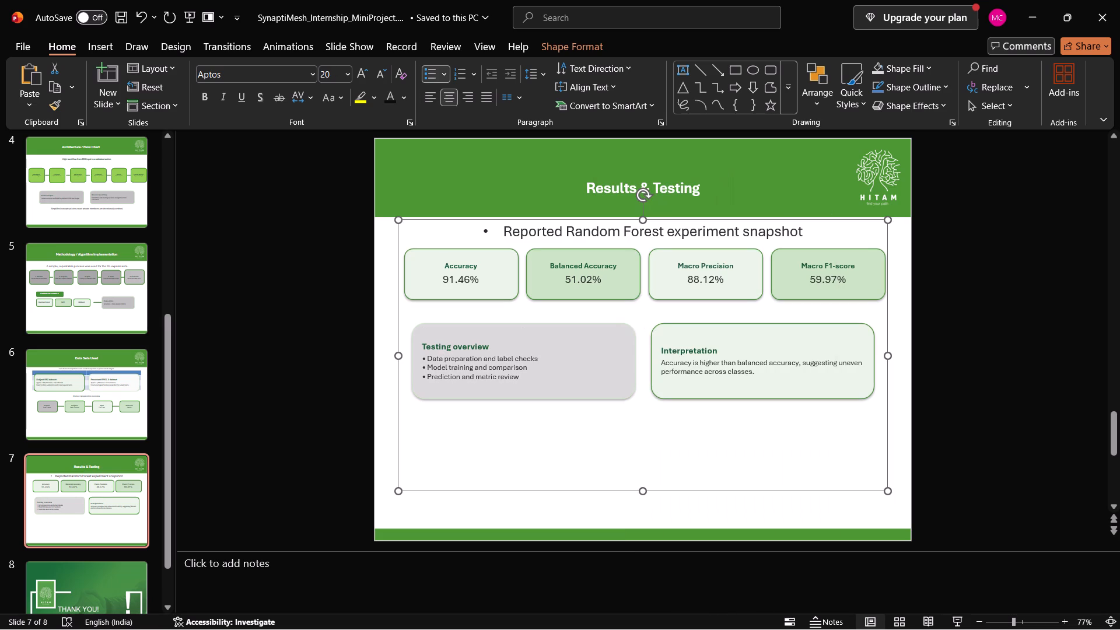
left_click(587, 517)
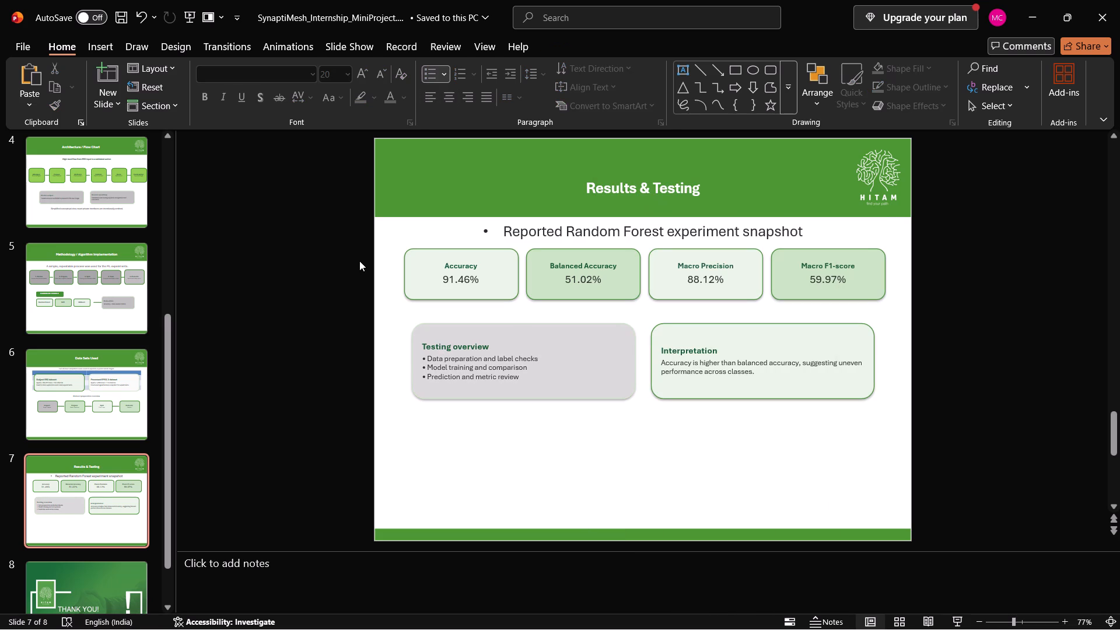
Go back to slide 2, "Problem Definition & Objectives".
scroll(103, 533, "down", 2)
scroll(103, 533, "up", 4)
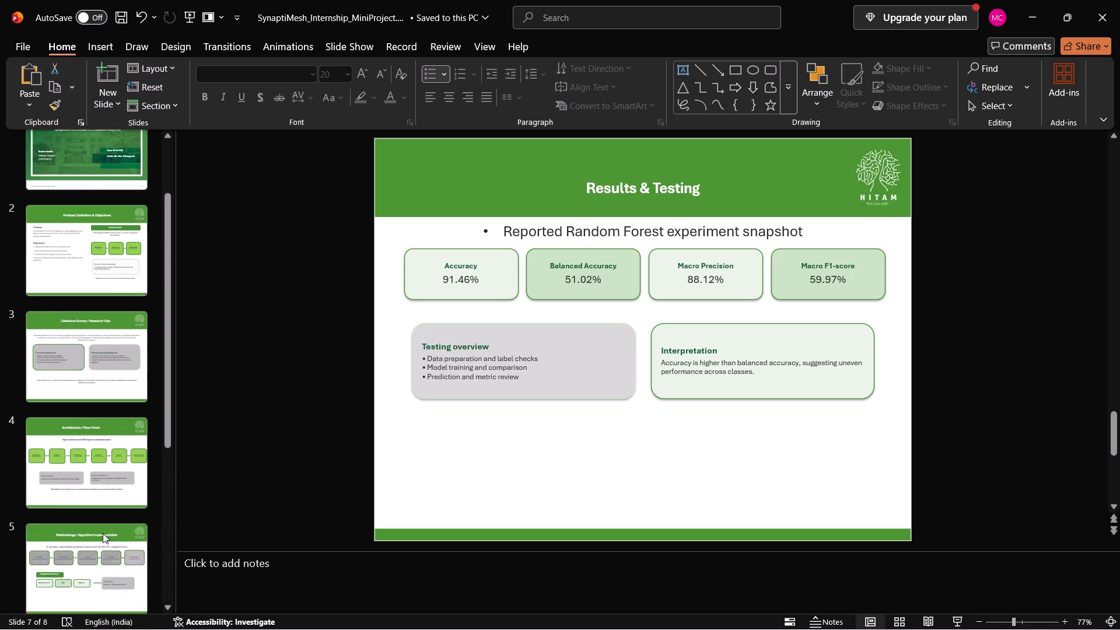
scroll(103, 533, "up", 8)
left_click(94, 320)
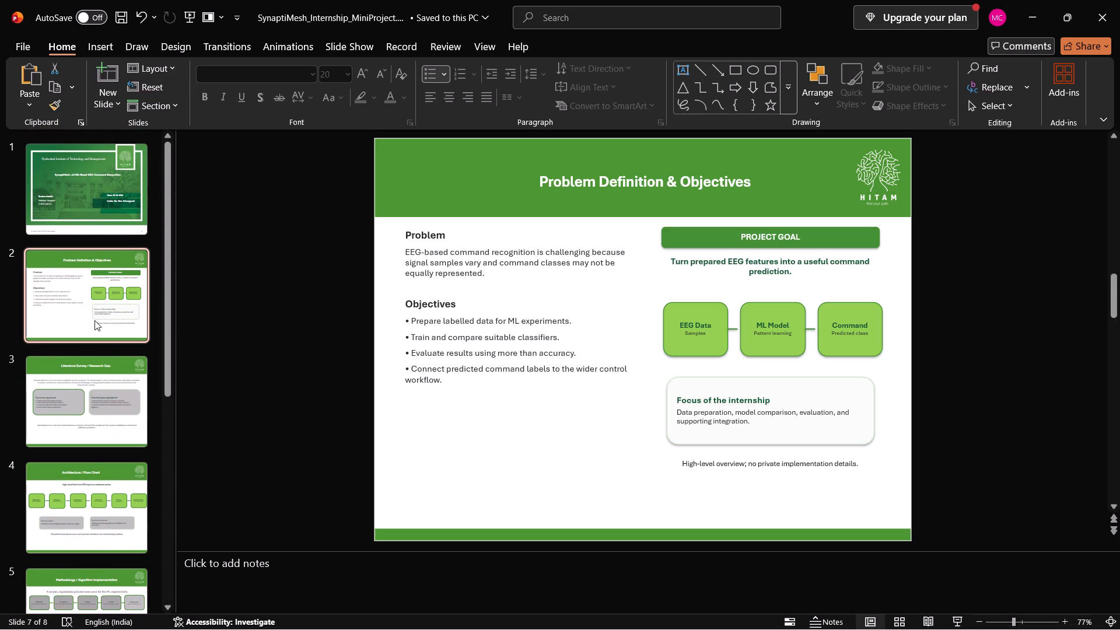
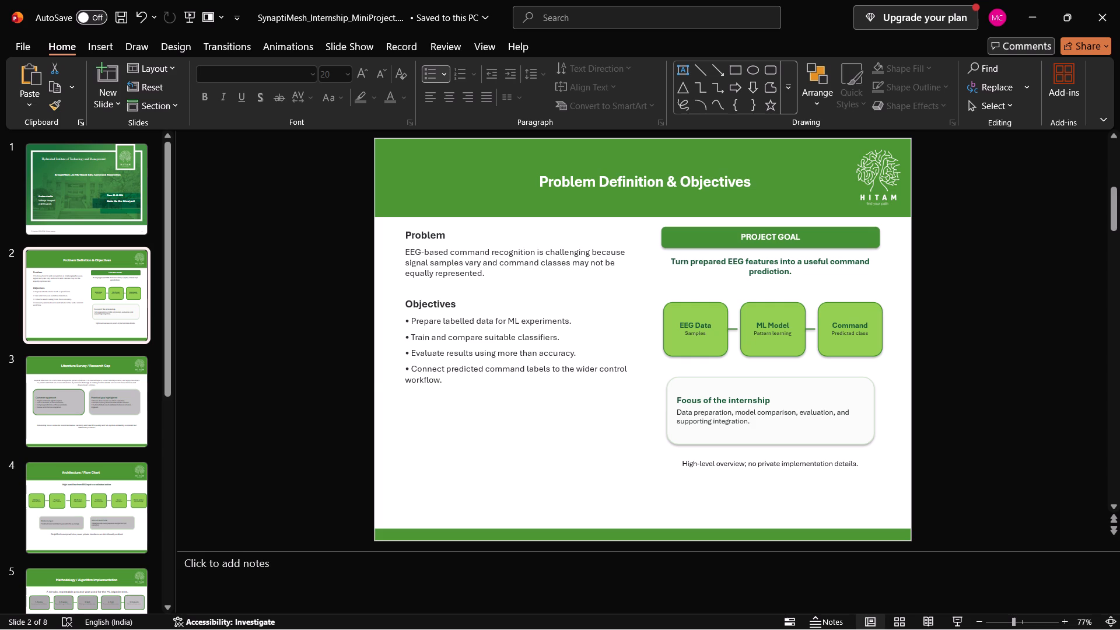
Fill the "Focus of the internship" box on slide 2 with a grey theme shade of White, Background 1.
right_click(772, 378)
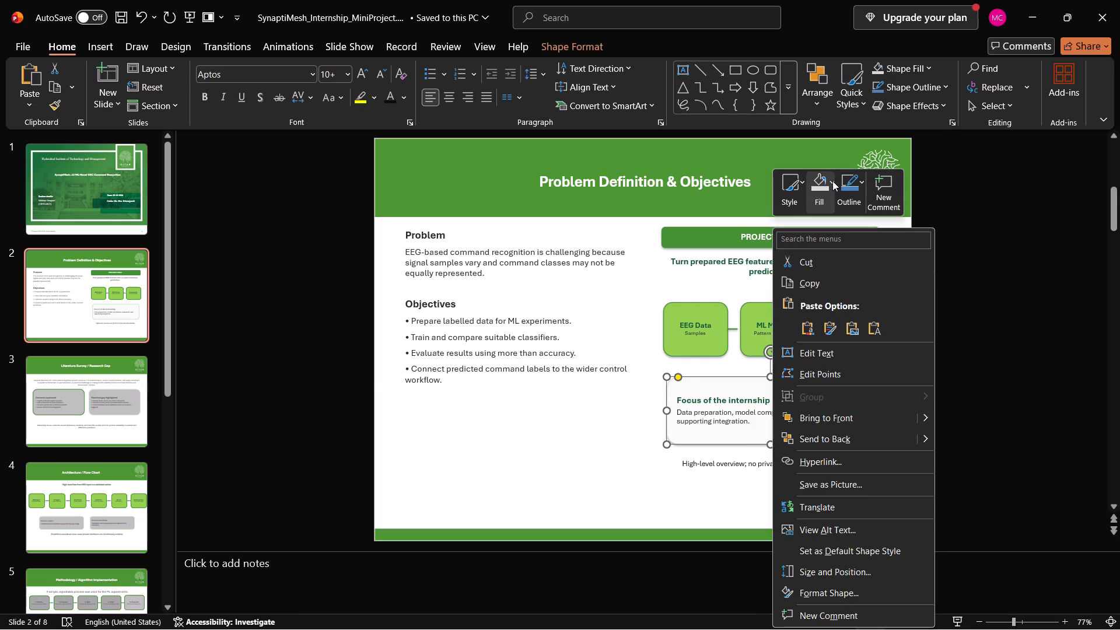
left_click(832, 181)
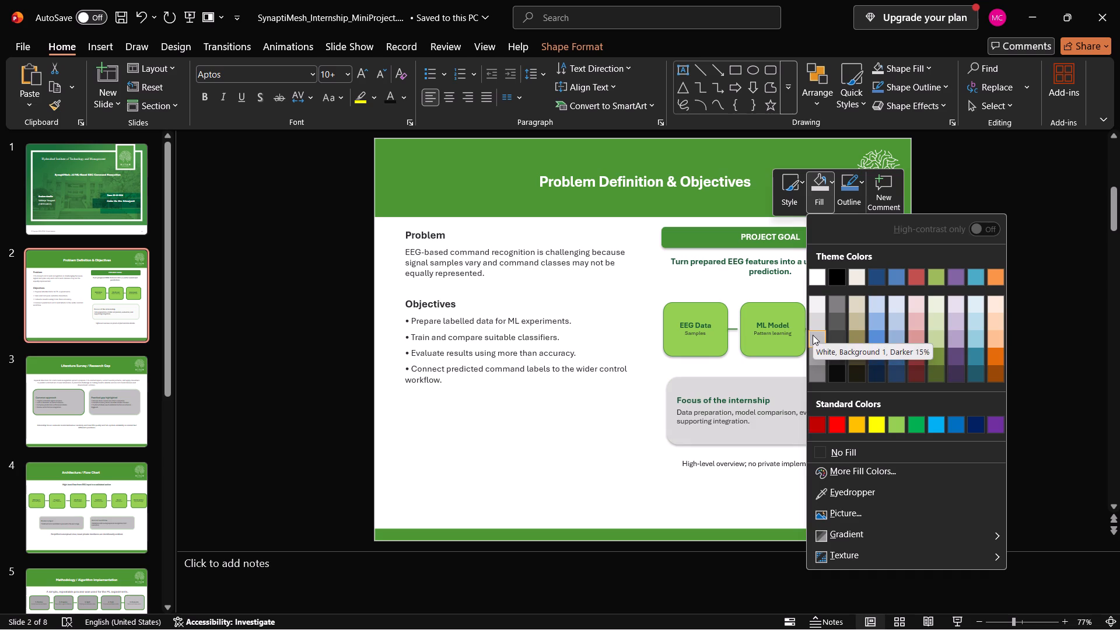
left_click(813, 335)
Set all of the Problem and Objectives text on slide 2 to font size 13.
left_click(643, 433)
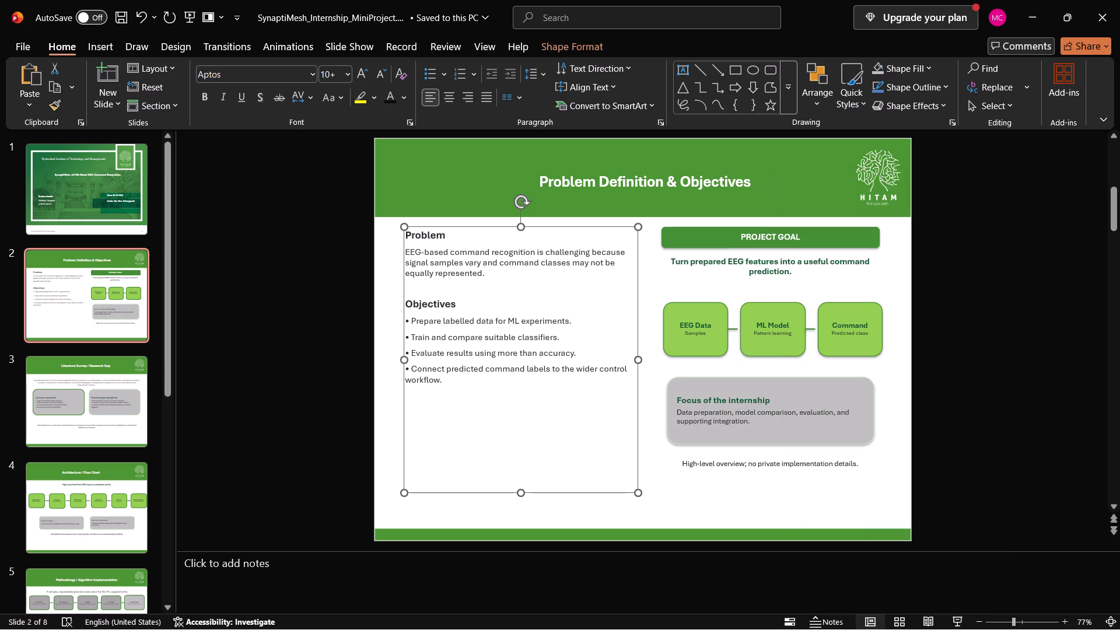
triple_click(554, 346)
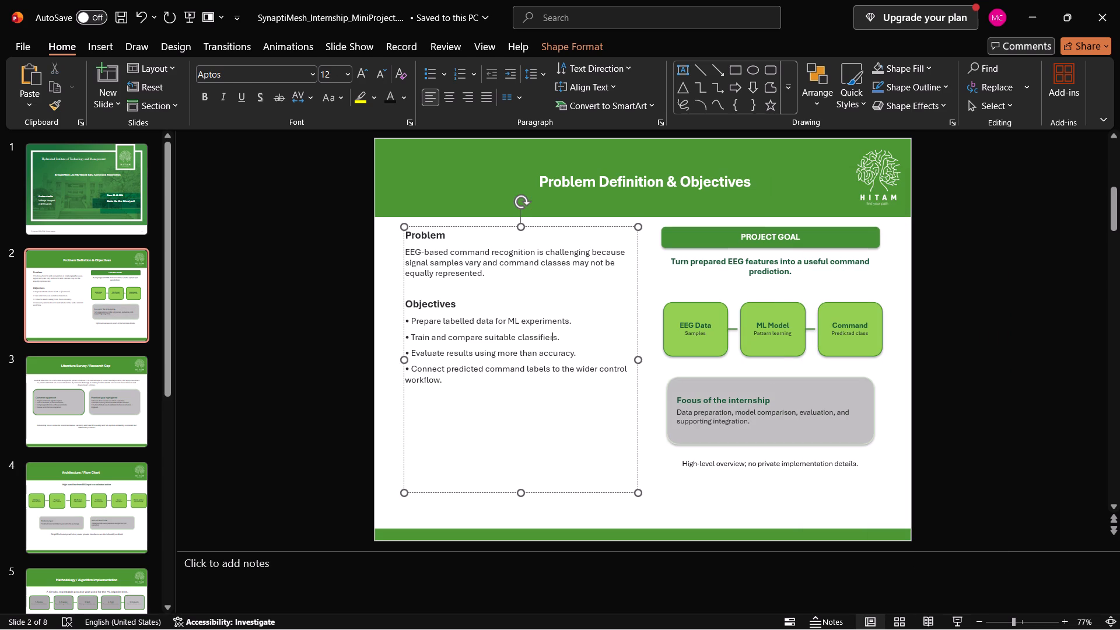
triple_click(554, 346)
left_click(554, 346)
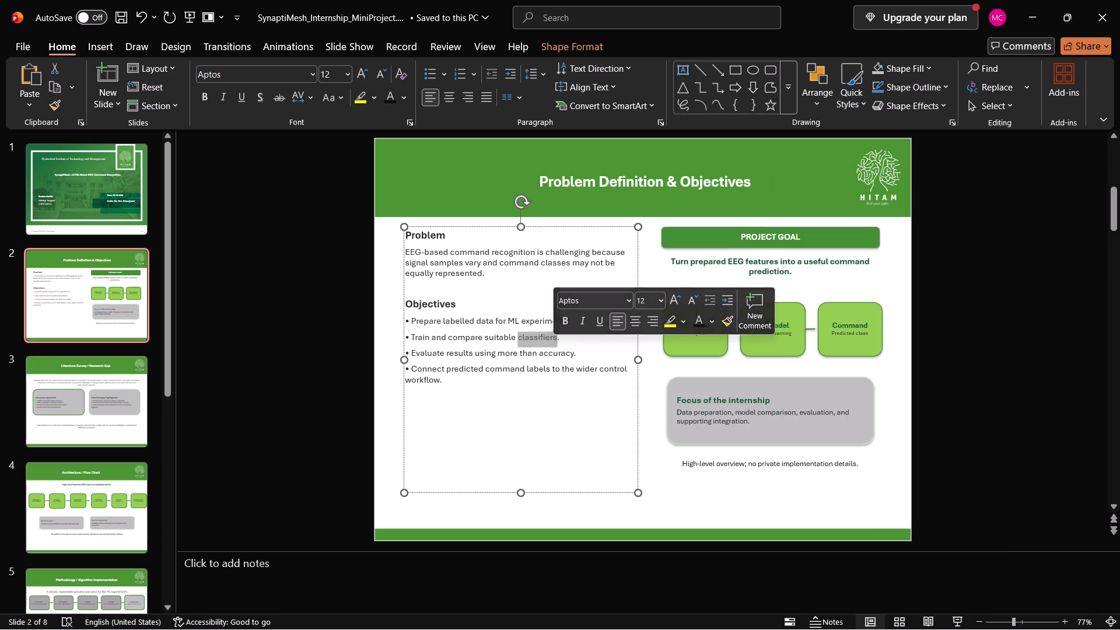
triple_click(464, 386)
left_click(464, 386)
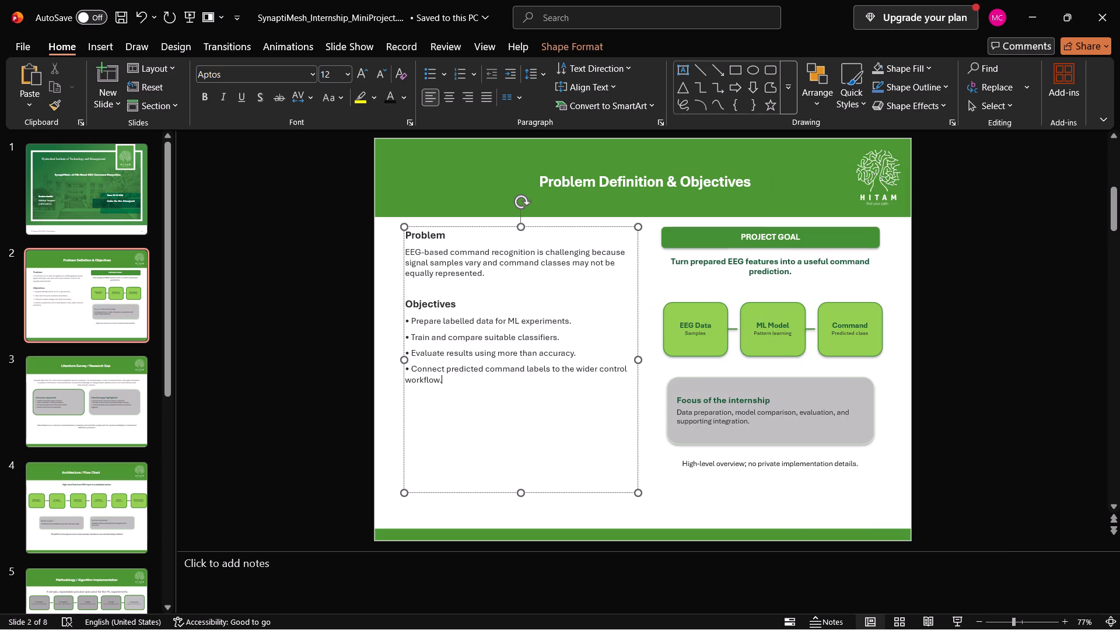
triple_click(434, 375)
triple_click(434, 375)
triple_click(434, 375)
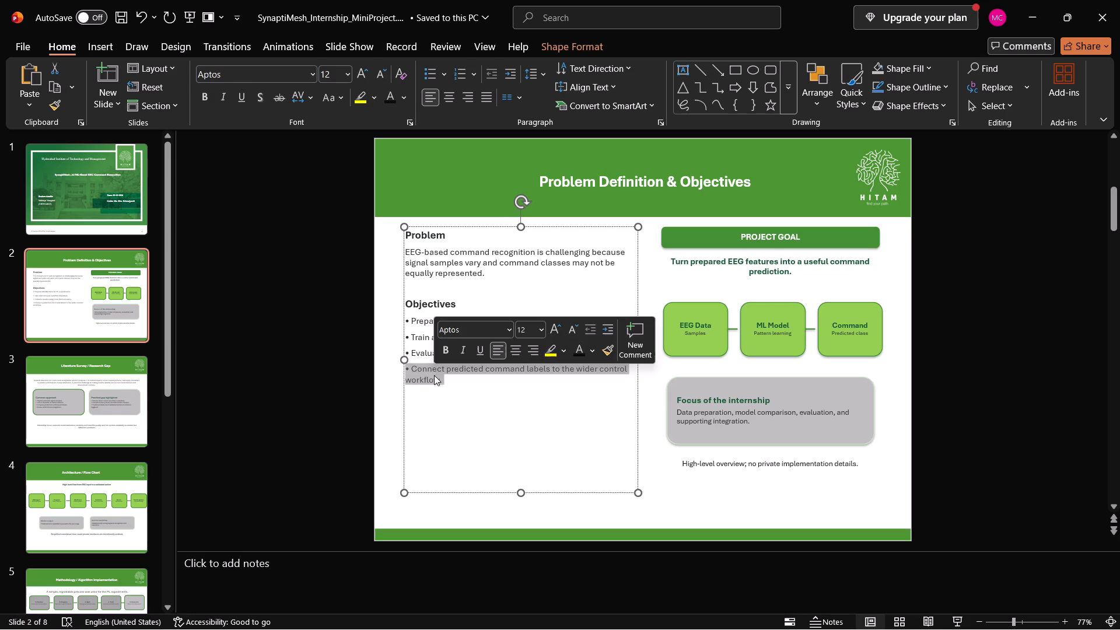
left_click(434, 375)
left_click_drag(444, 382, 406, 313)
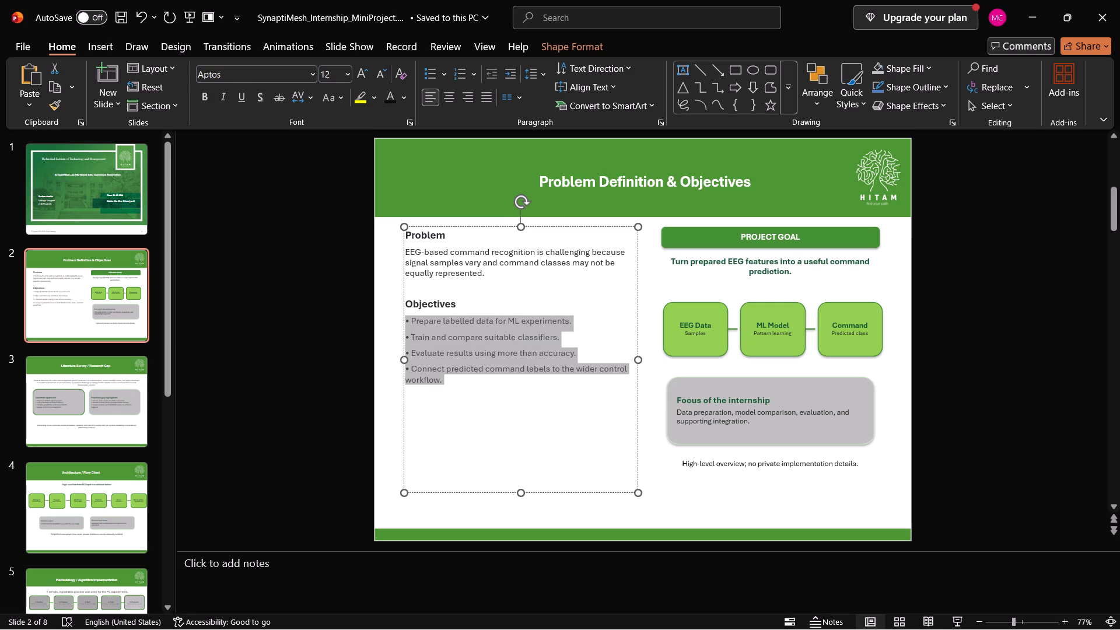
left_click_drag(406, 313, 406, 237)
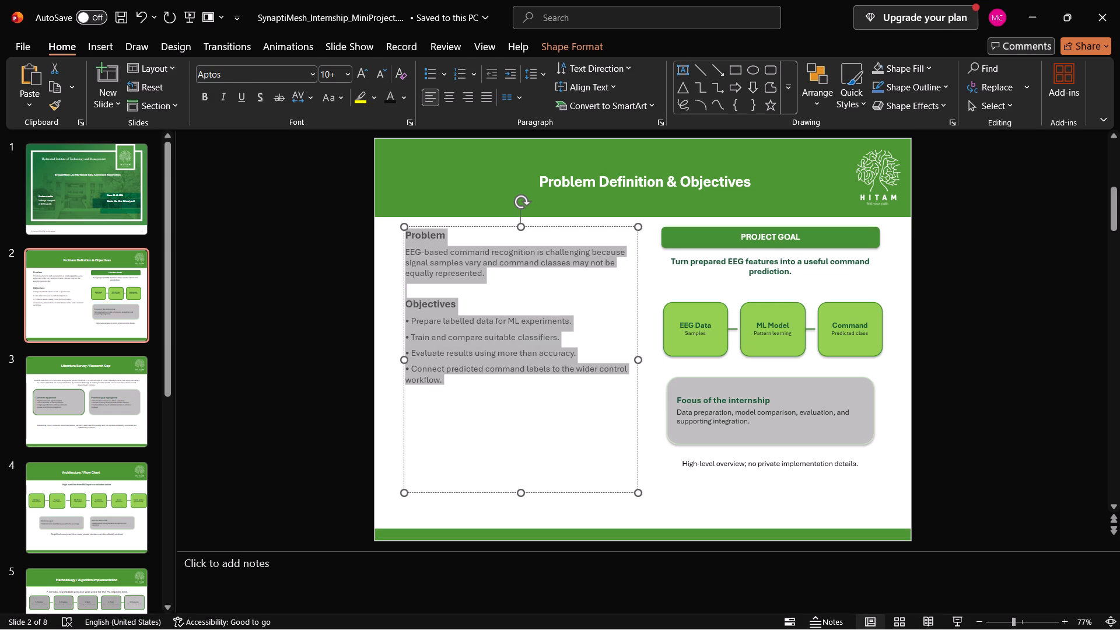
left_click_drag(406, 237, 406, 237)
left_click(499, 192)
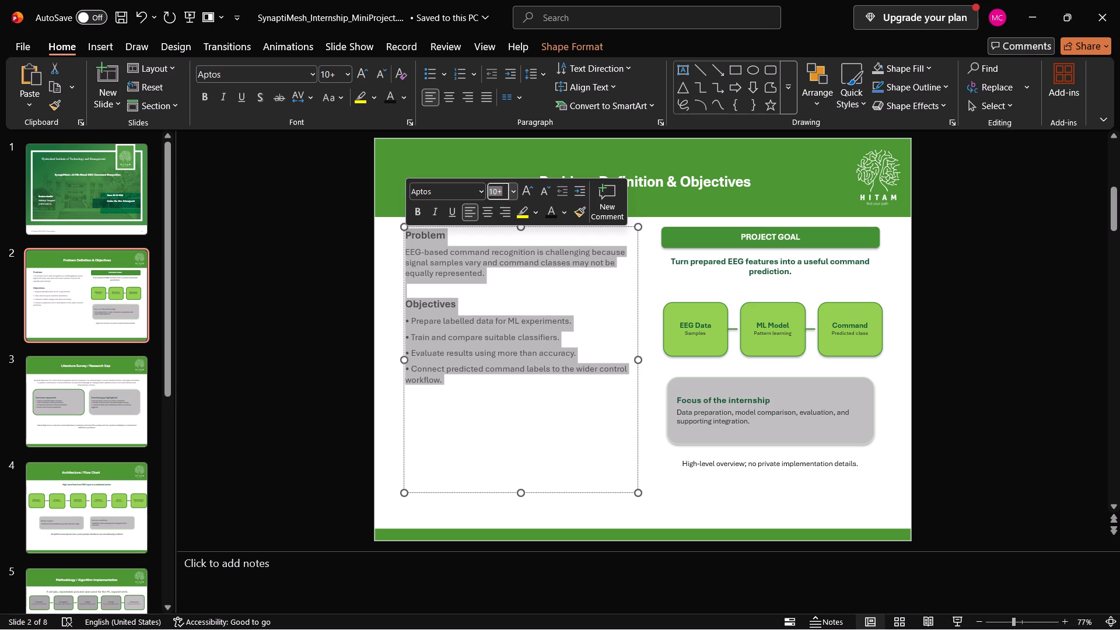
type("12")
key("Return")
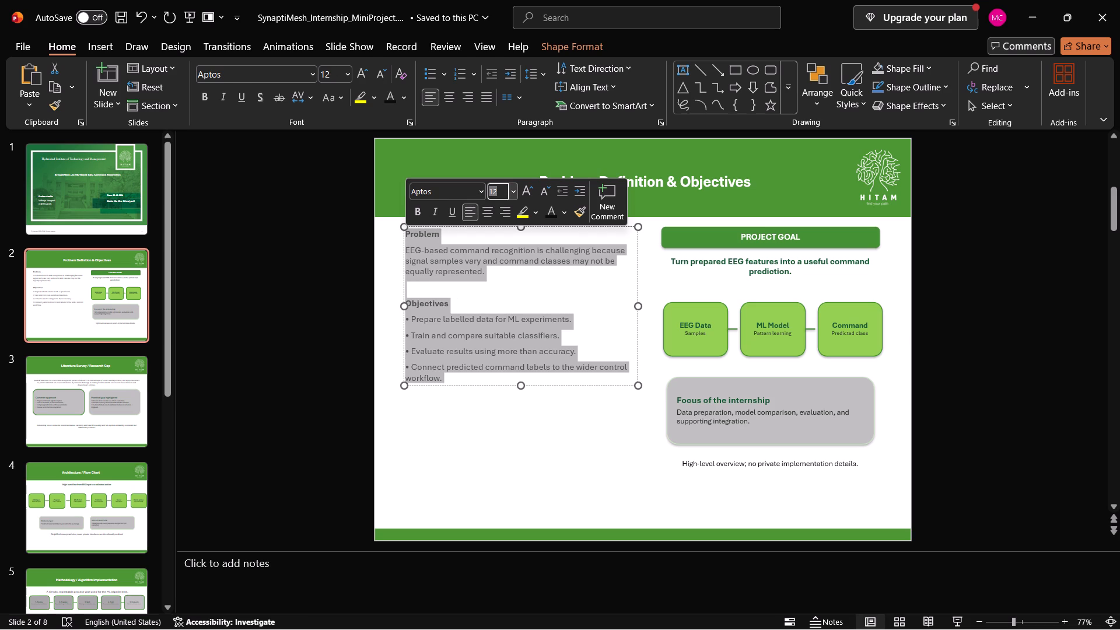
type("13")
key("Return")
left_click(505, 433)
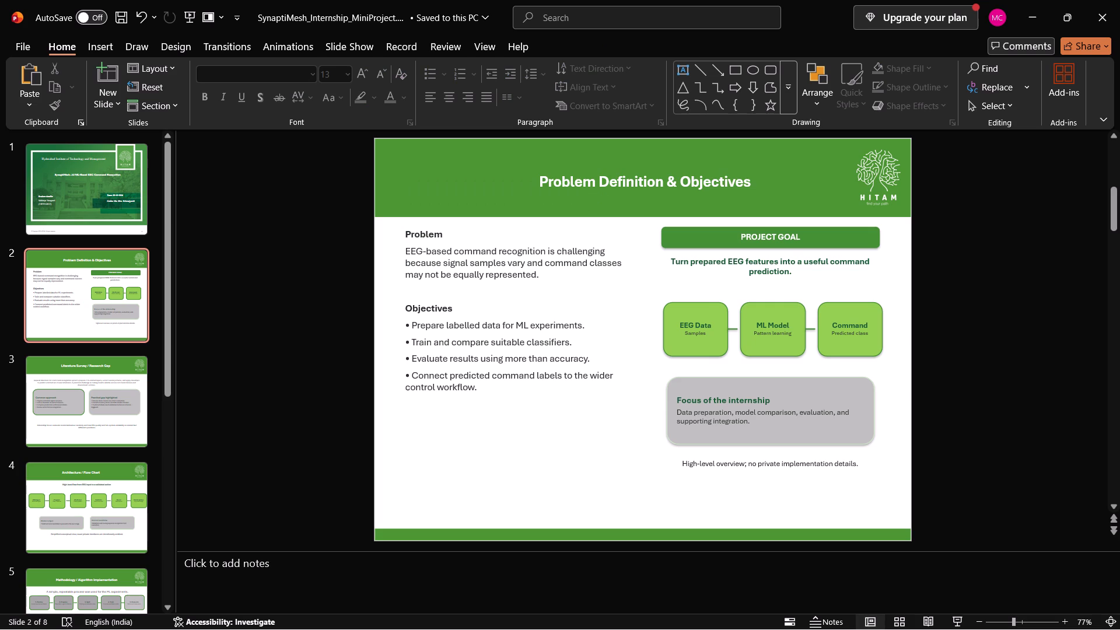
Delete the note "High-level overview; no private implementation details." together with its text box on slide 2.
left_click(735, 466)
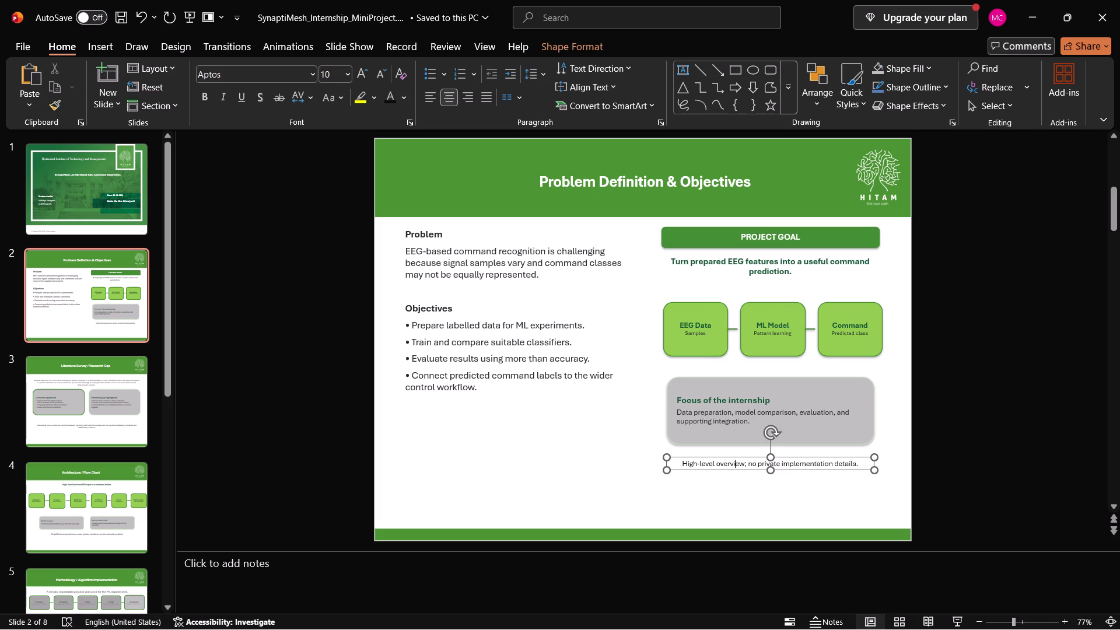
key("BackSpace")
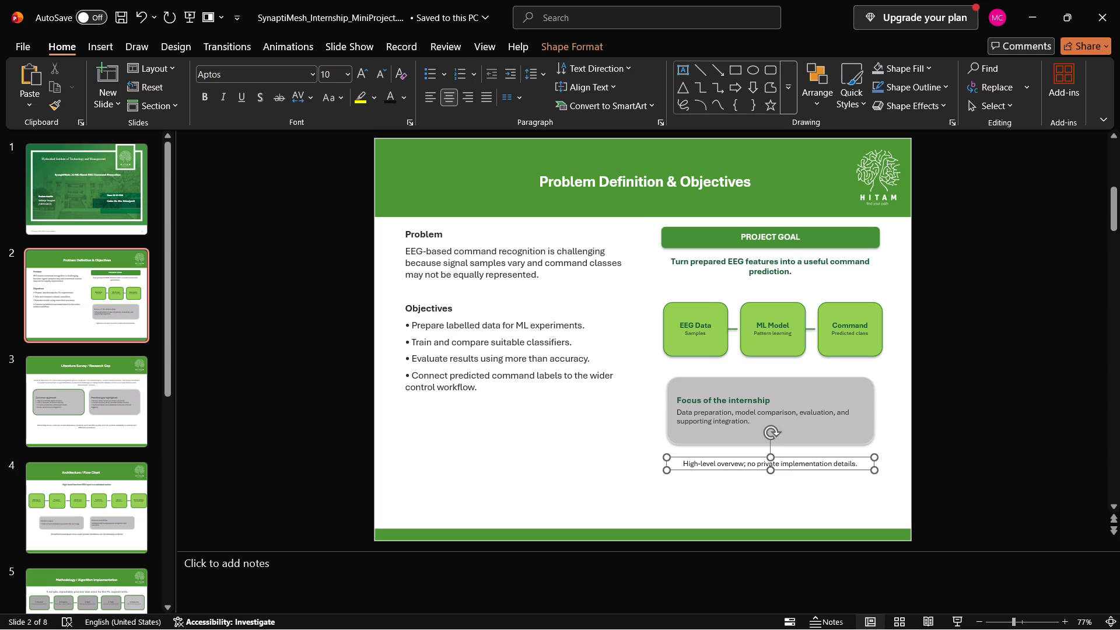
key("ctrl+a")
key("BackSpace")
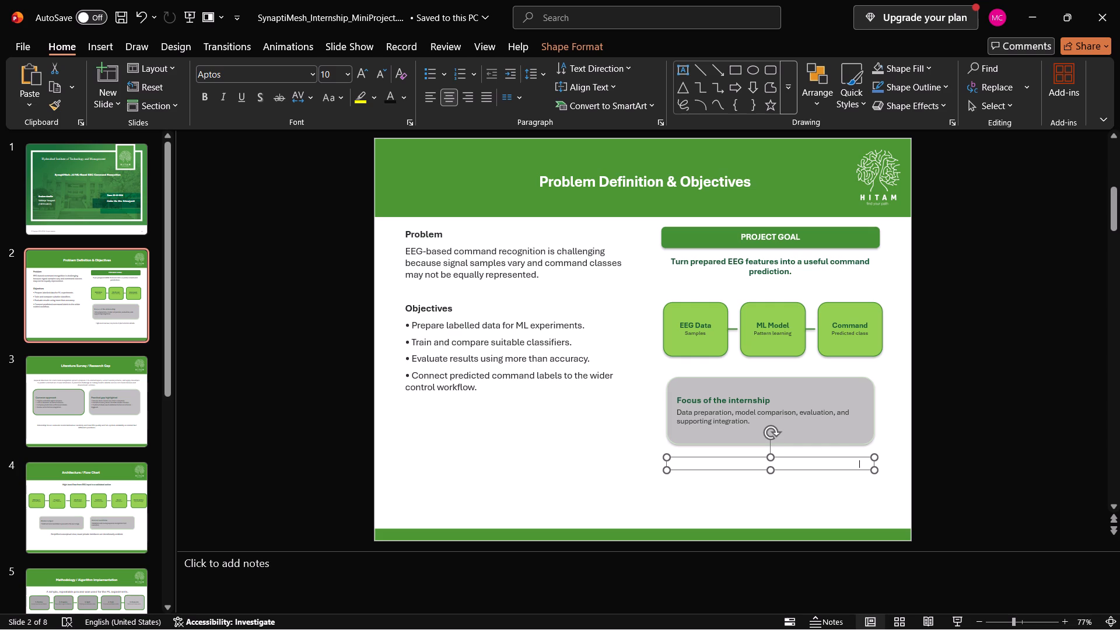
left_click(724, 470)
key("BackSpace")
left_click(619, 471)
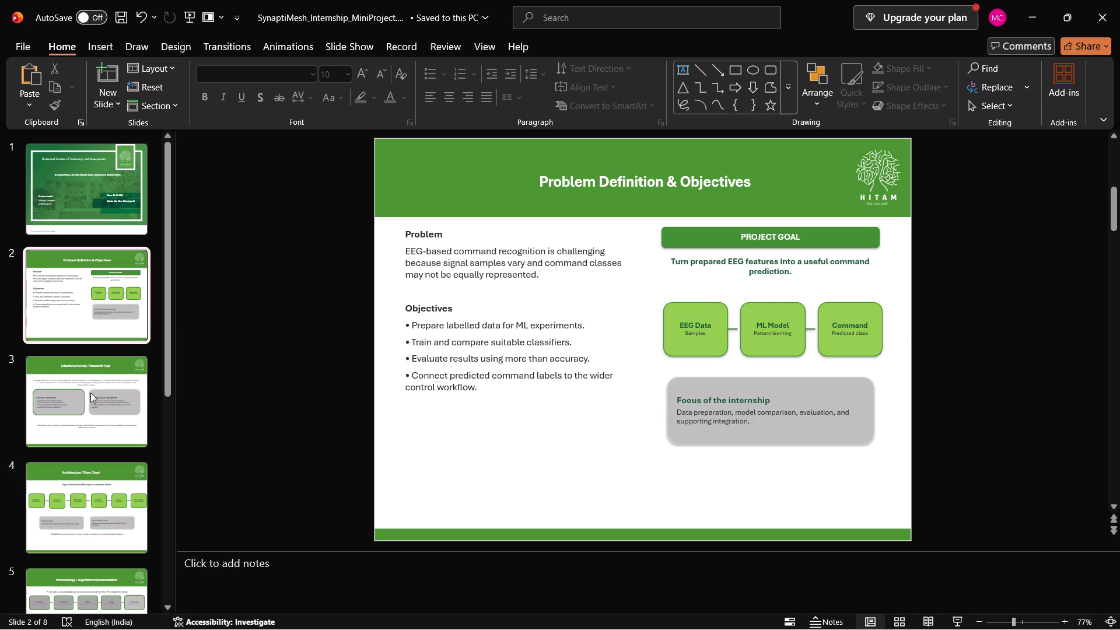
Review slide 7, "Results & Testing", and return to the title slide.
scroll(90, 393, "down", 3)
left_click(67, 441)
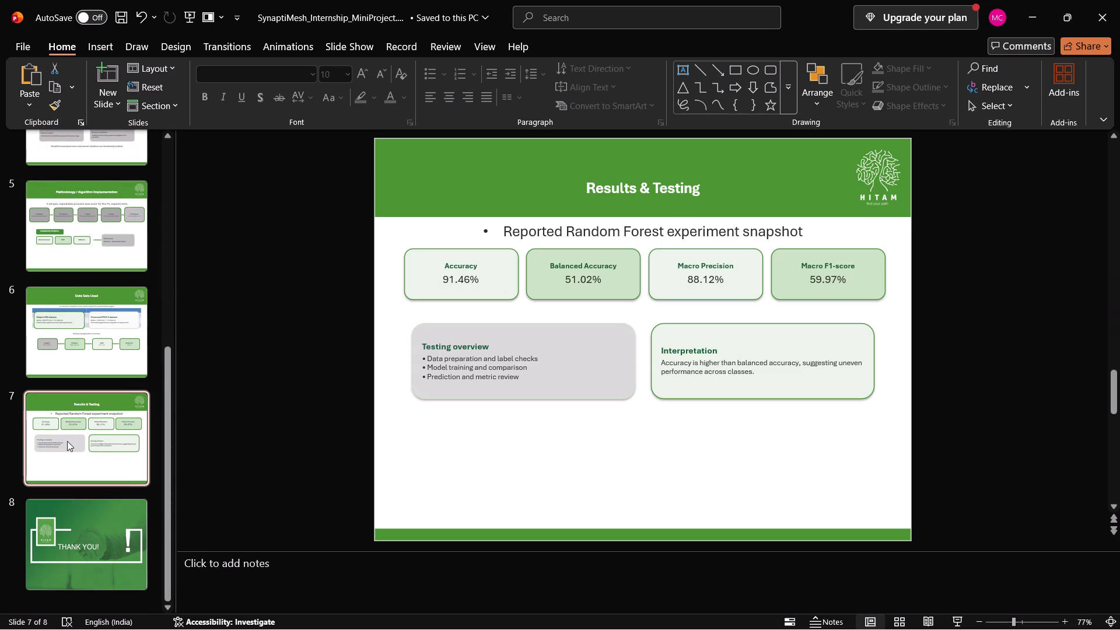
scroll(67, 441, "up", 6)
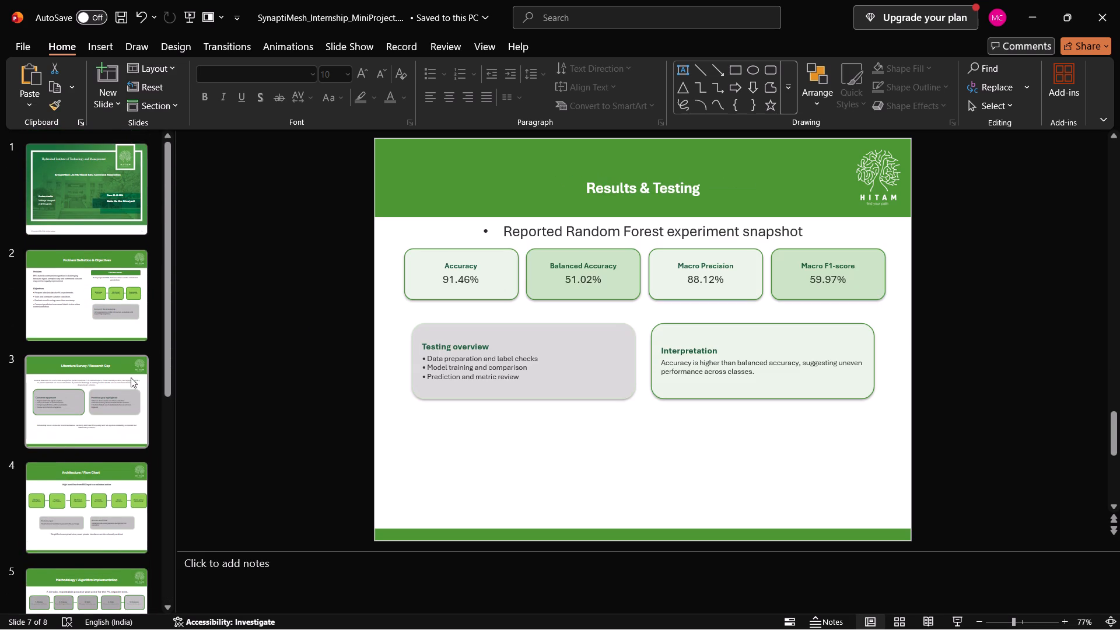
left_click(112, 155)
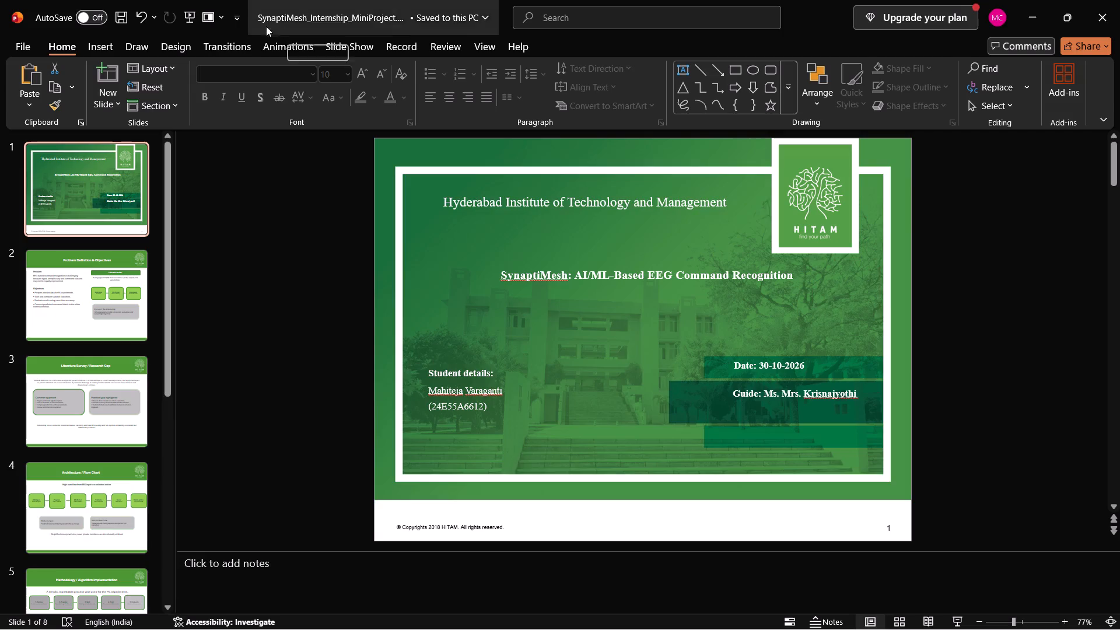
Start saving a copy of the presentation on this PC, with the Desktop folder as its location.
left_click(29, 45)
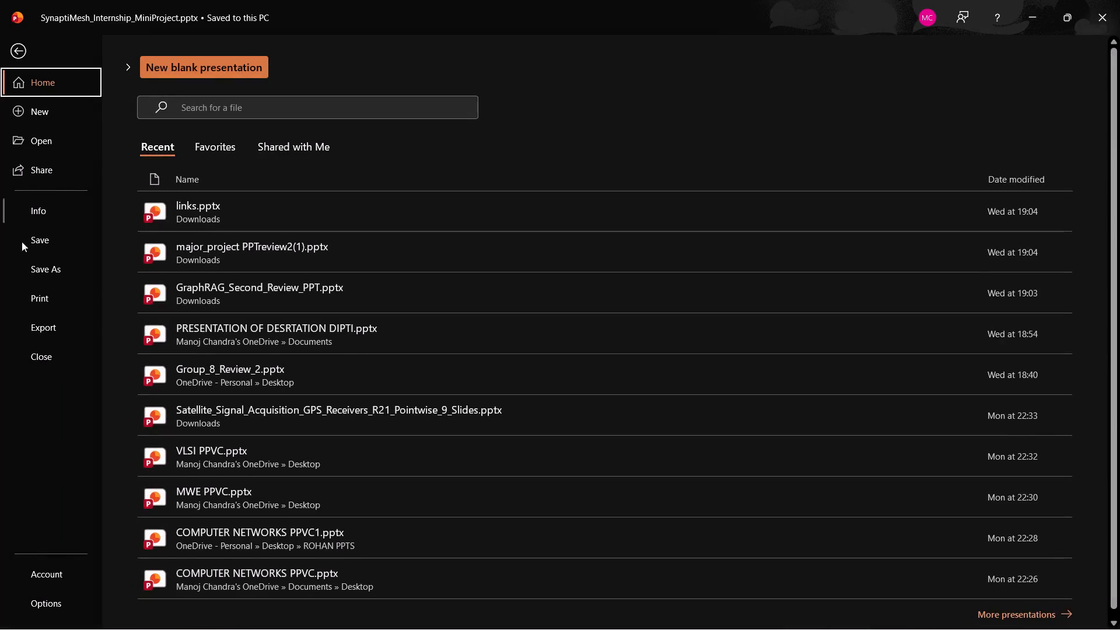
left_click(42, 263)
double_click(42, 263)
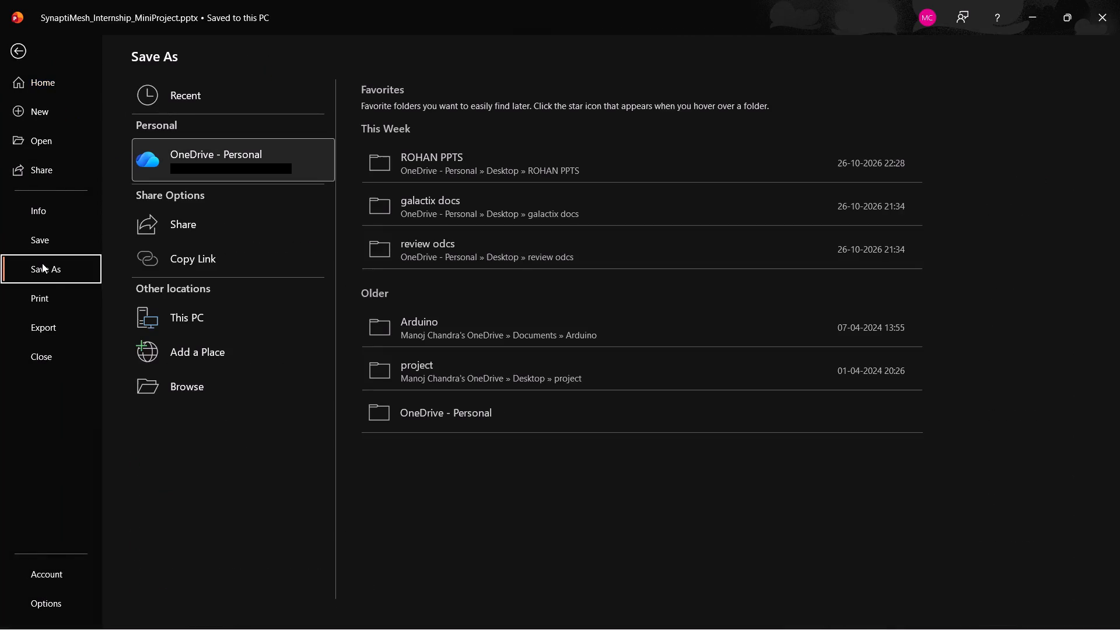
triple_click(50, 274)
triple_click(50, 274)
triple_click(177, 331)
triple_click(196, 318)
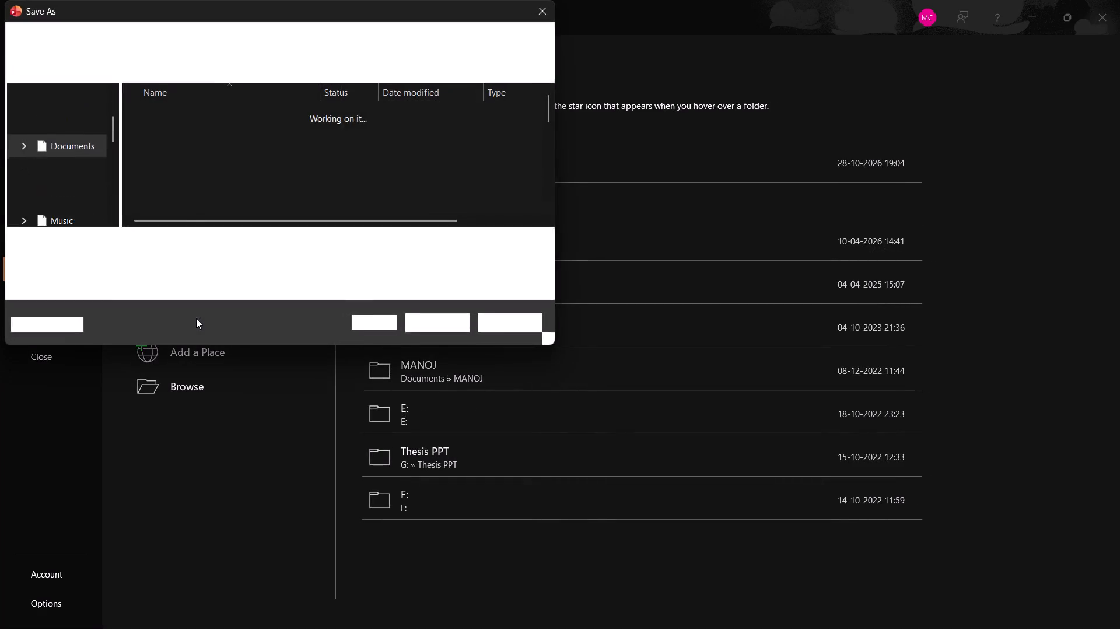
left_click(74, 188)
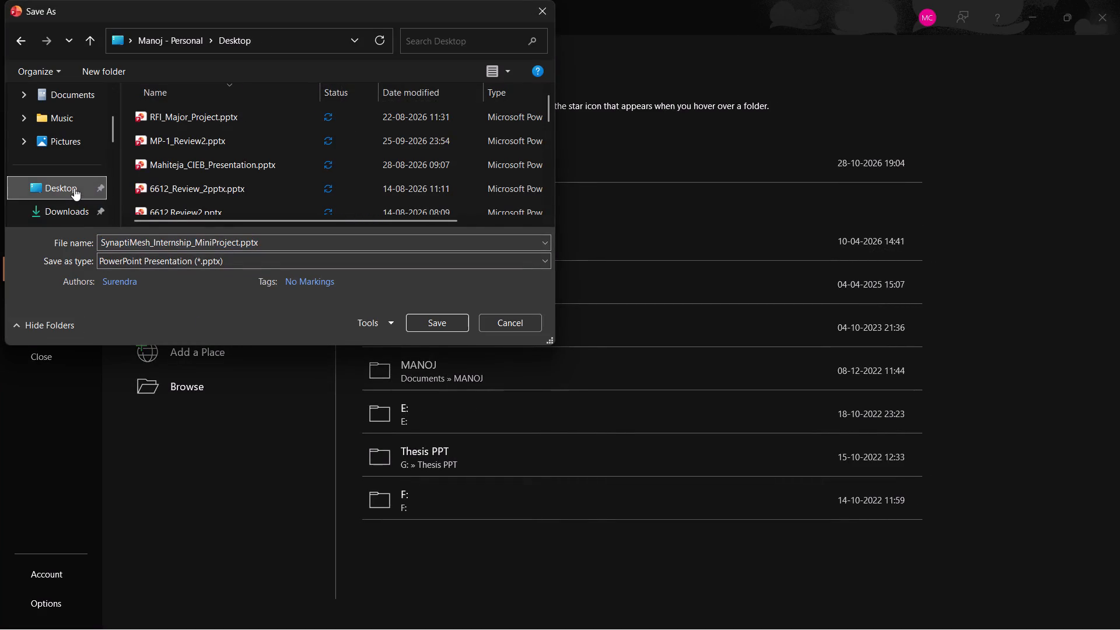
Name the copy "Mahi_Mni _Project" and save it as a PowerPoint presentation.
left_click(278, 236)
key("BackSpace")
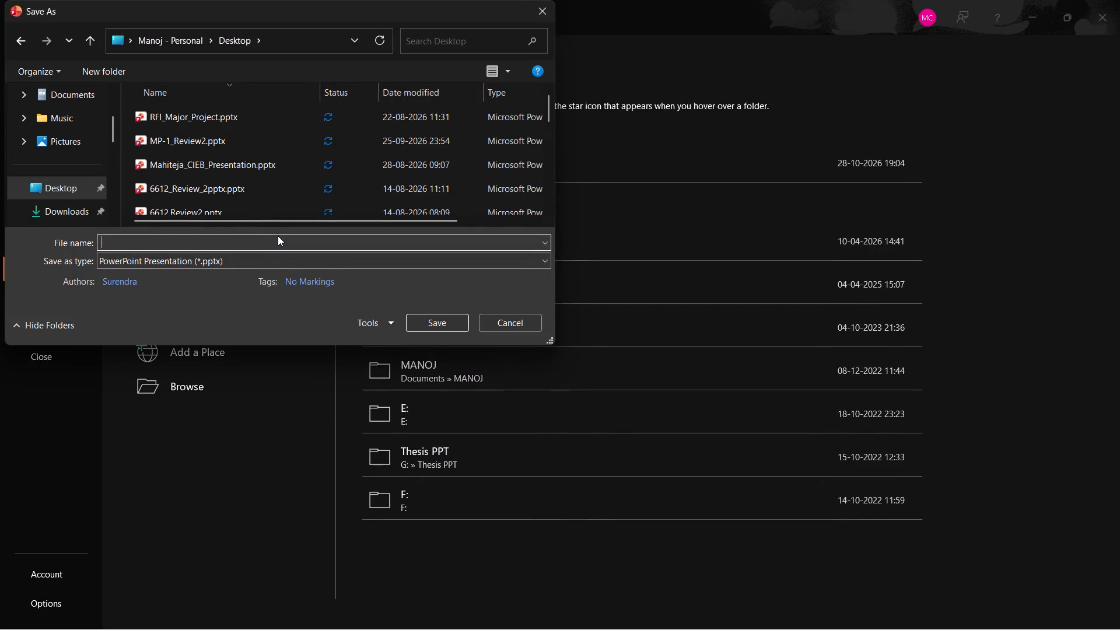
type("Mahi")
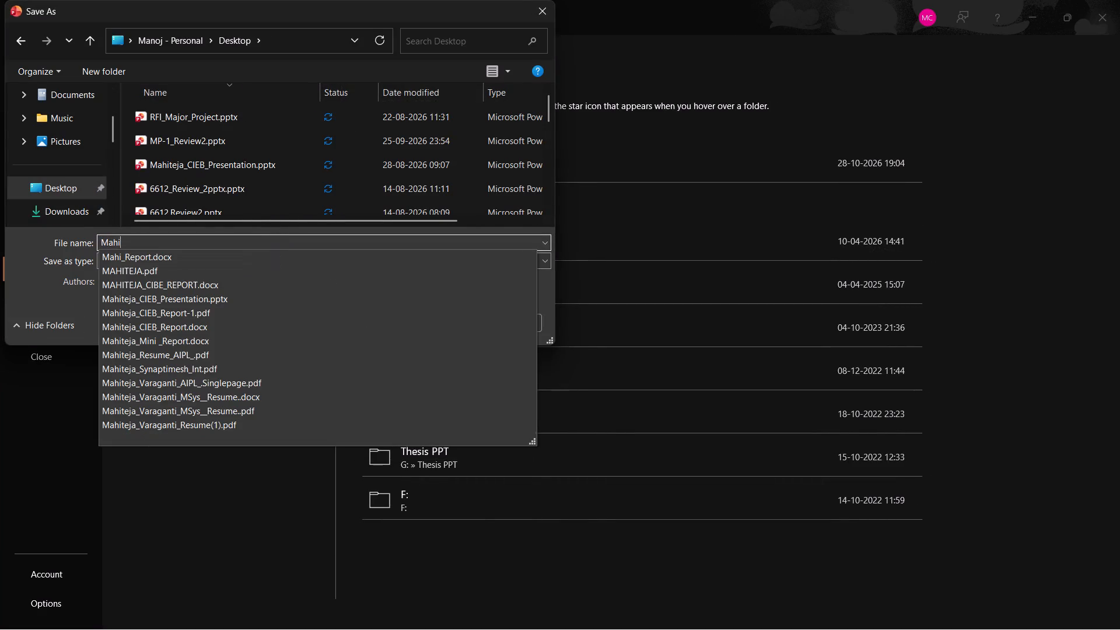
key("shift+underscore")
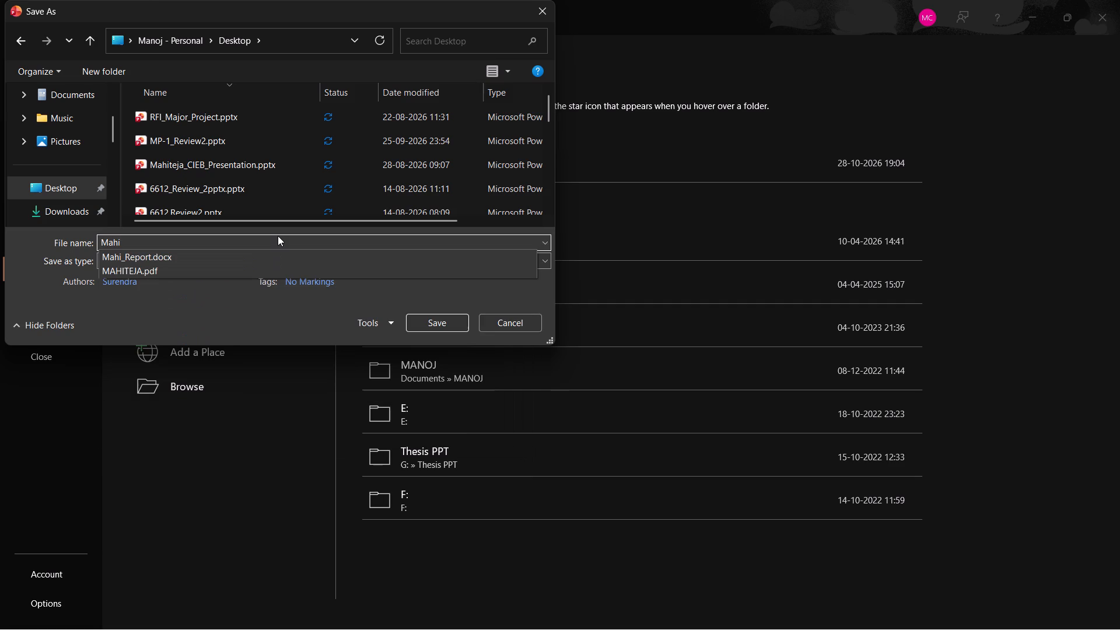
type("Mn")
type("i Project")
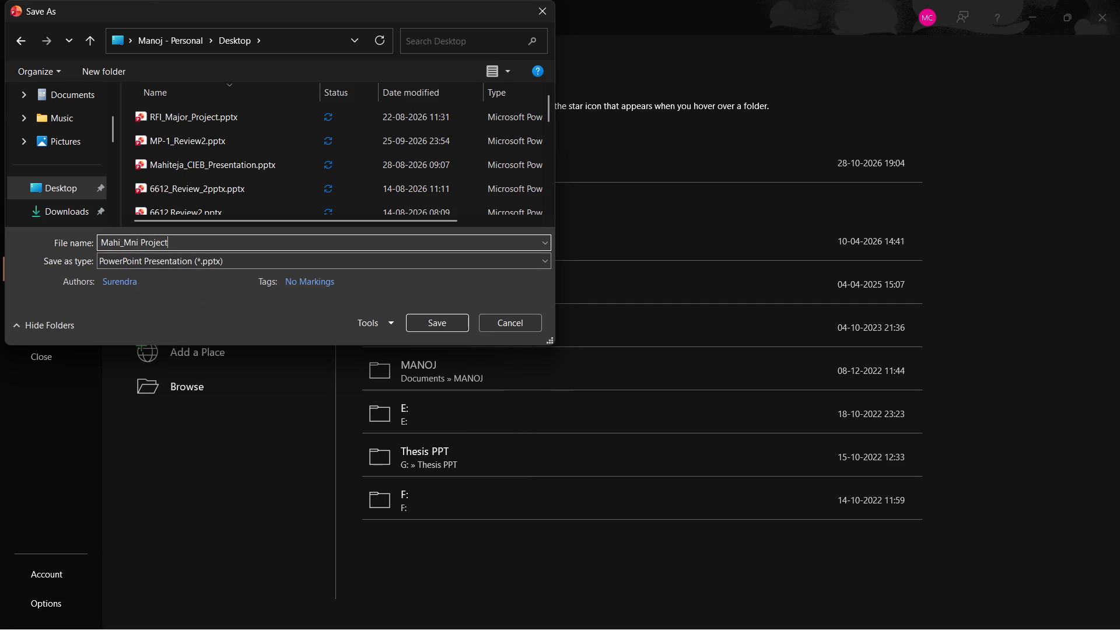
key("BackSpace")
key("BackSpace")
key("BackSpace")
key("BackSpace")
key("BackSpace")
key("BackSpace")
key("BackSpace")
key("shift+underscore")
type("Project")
left_click(421, 323)
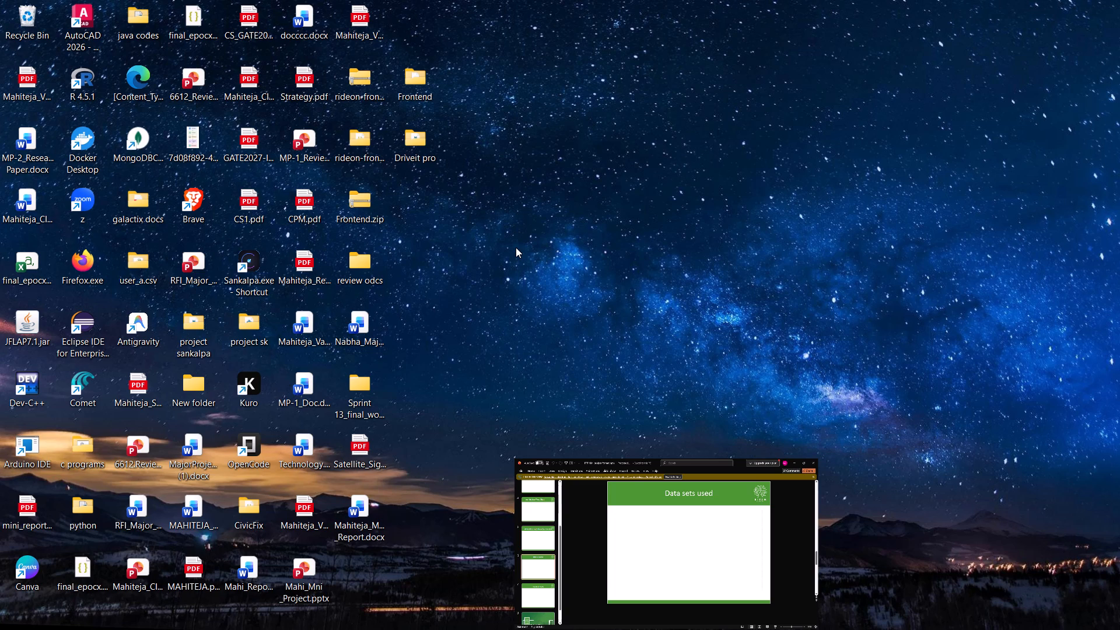
Refresh the desktop and move the Mahi_Mni _Project.pptx file to an empty area away from the other icons.
right_click(501, 293)
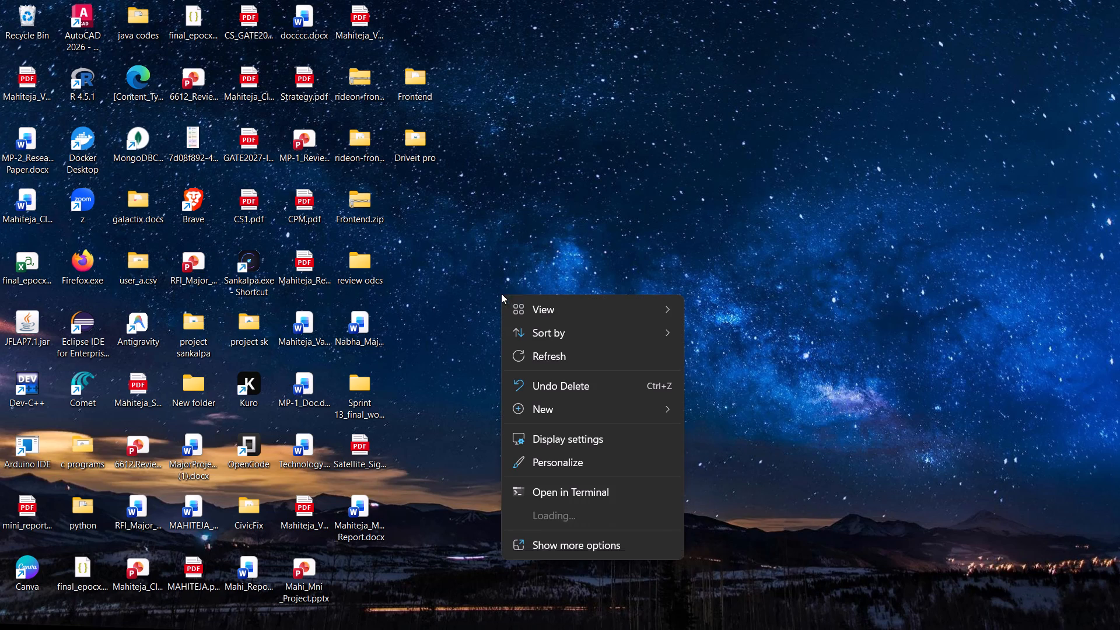
left_click(535, 353)
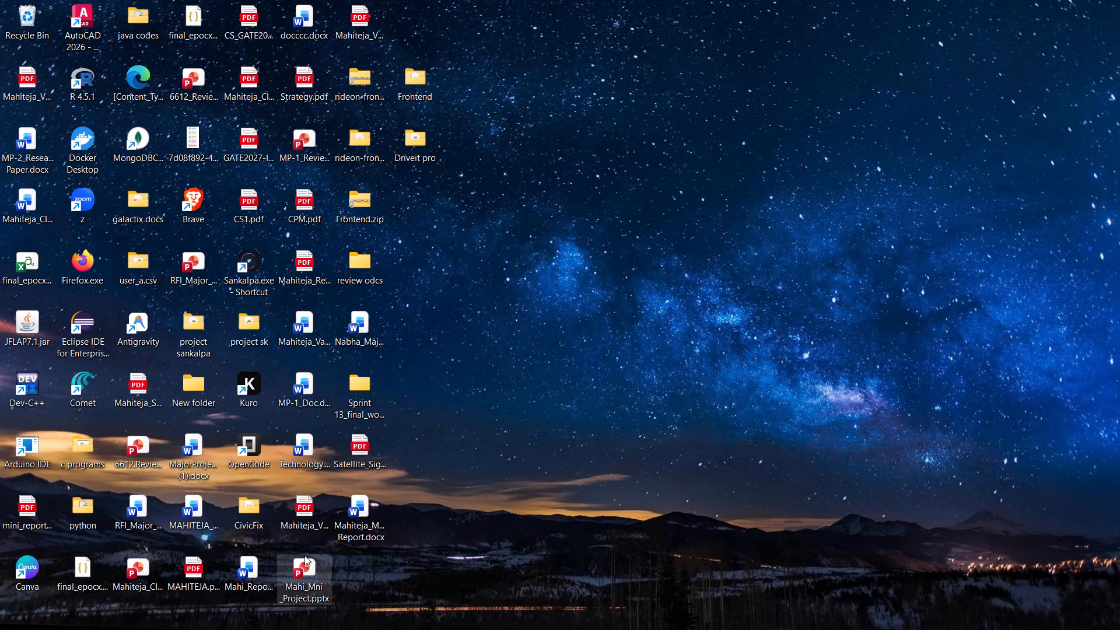
left_click_drag(311, 567, 483, 282)
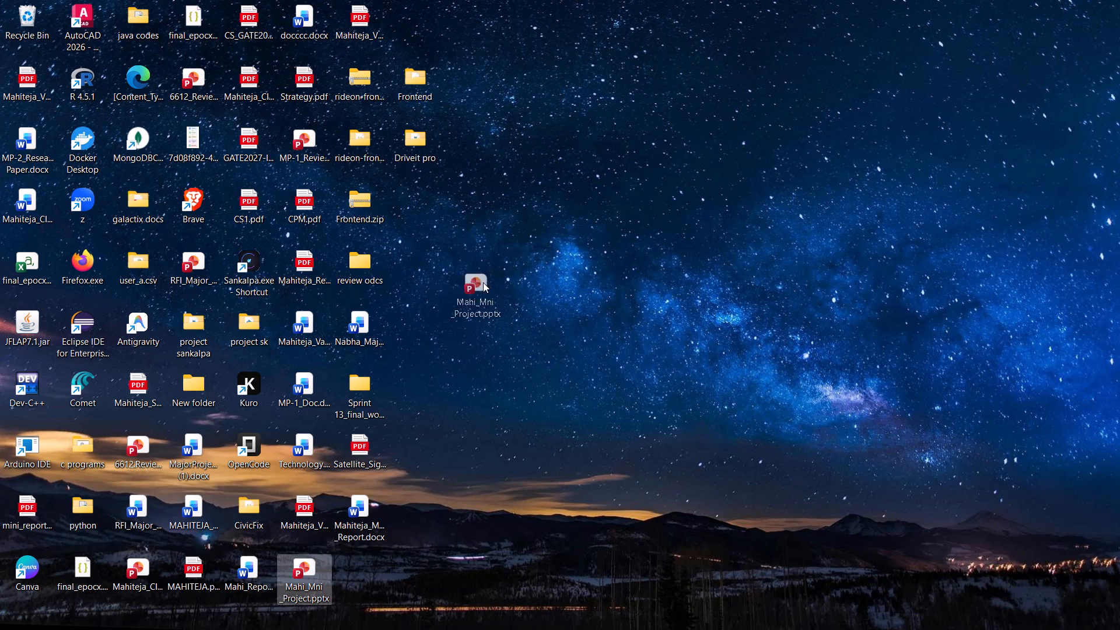
left_click_drag(483, 282, 513, 205)
left_click(489, 286)
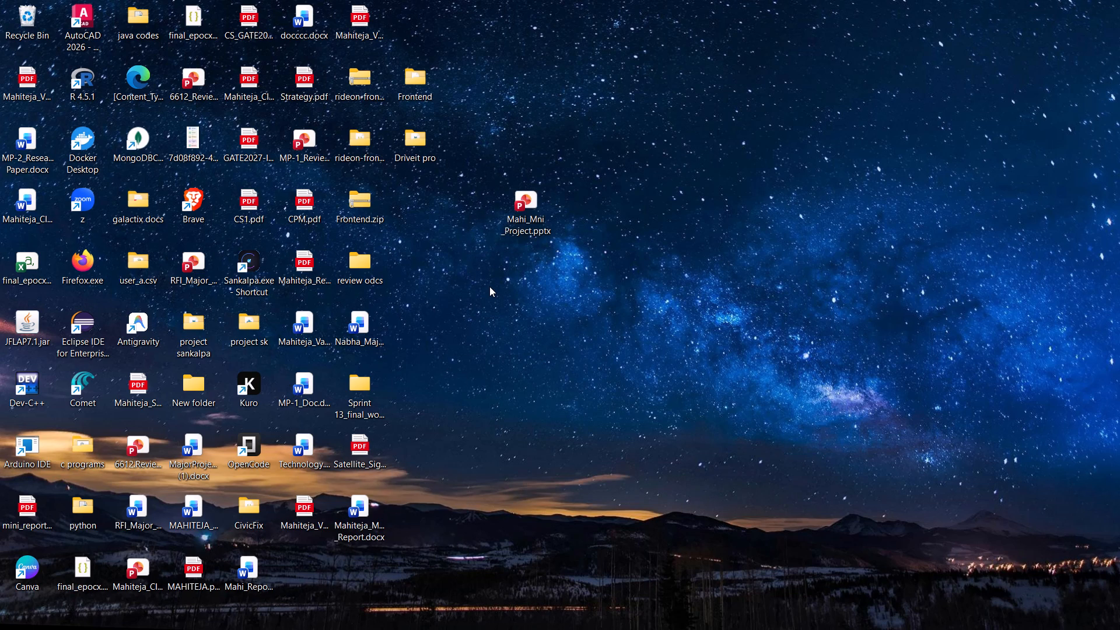
Switch from the desktop to the open PowerPoint windows, PPT Mini project format.pptx and Mahi_Mni _Project.pptx.
key("alt+Tab")
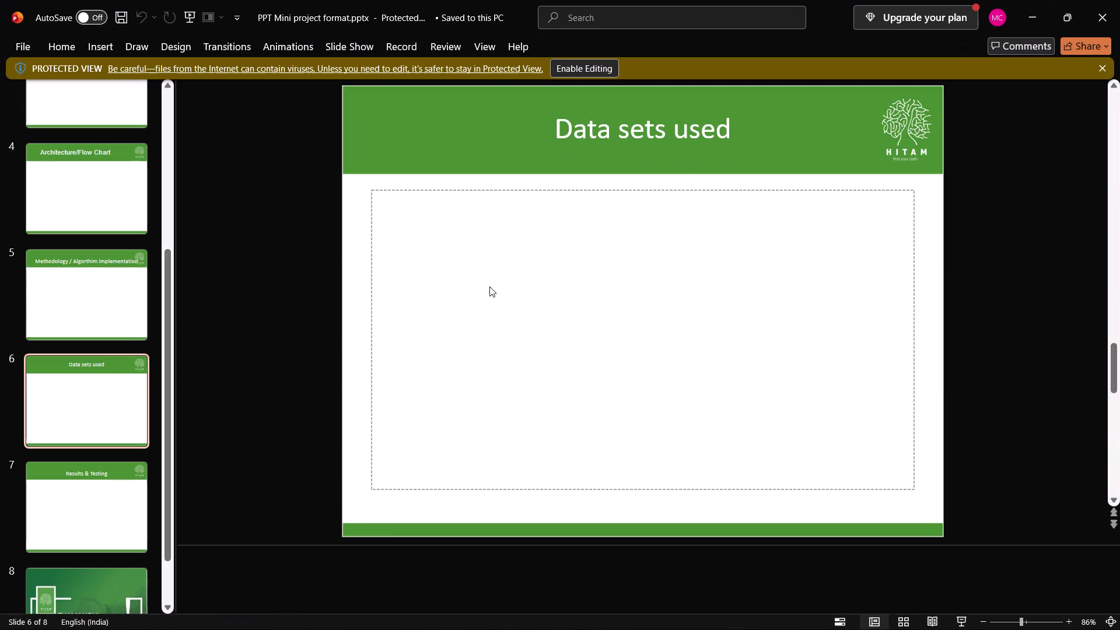
key("alt+Tab")
key("alt+Tab")
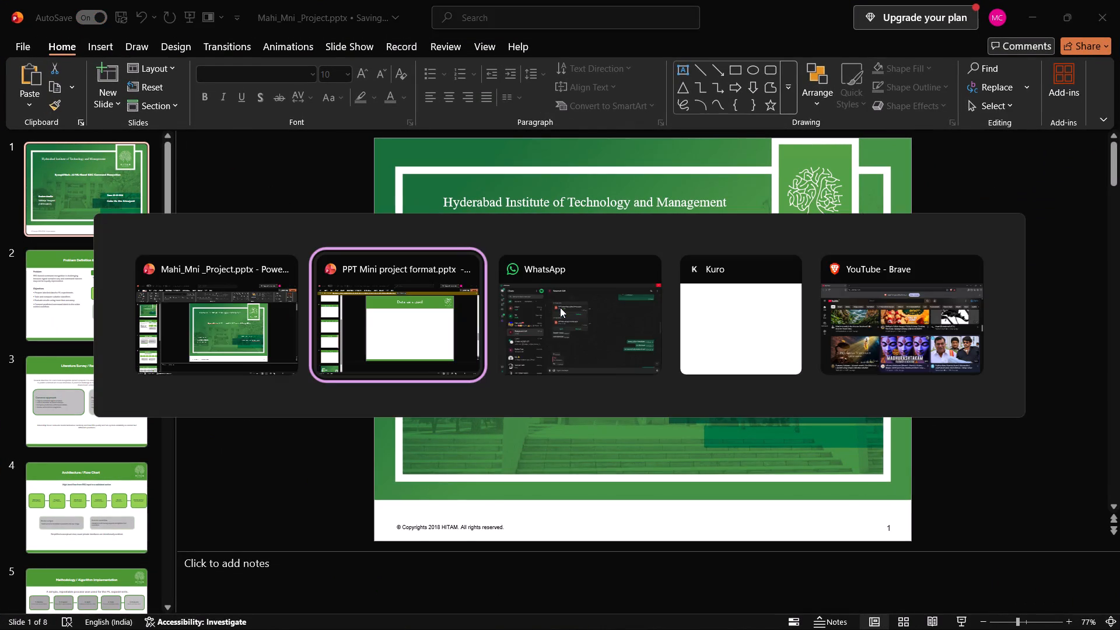
key("alt+Tab")
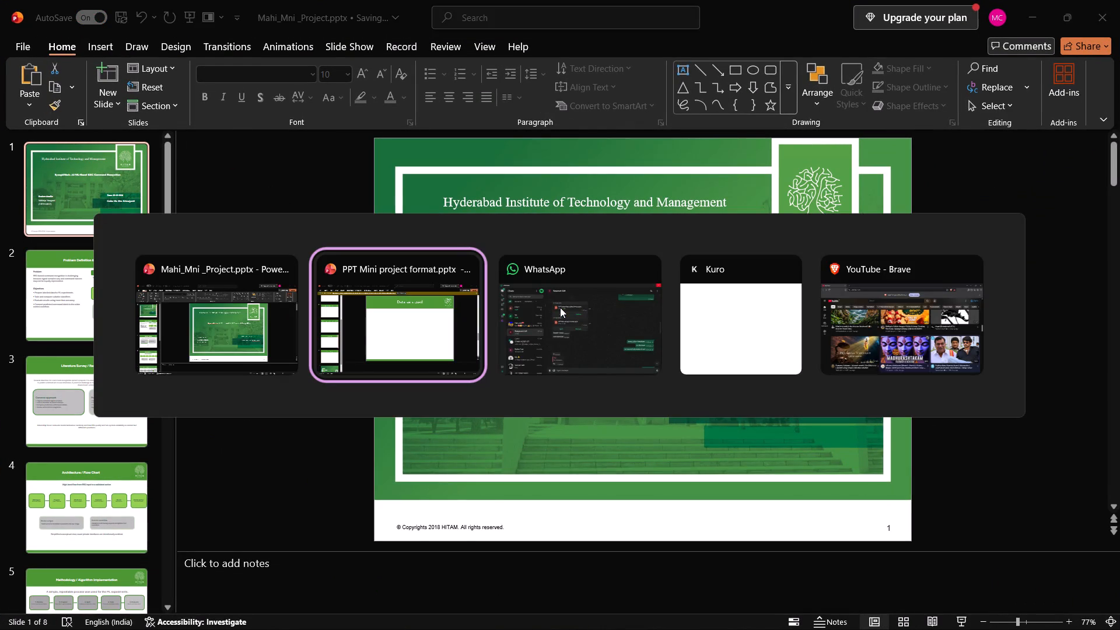
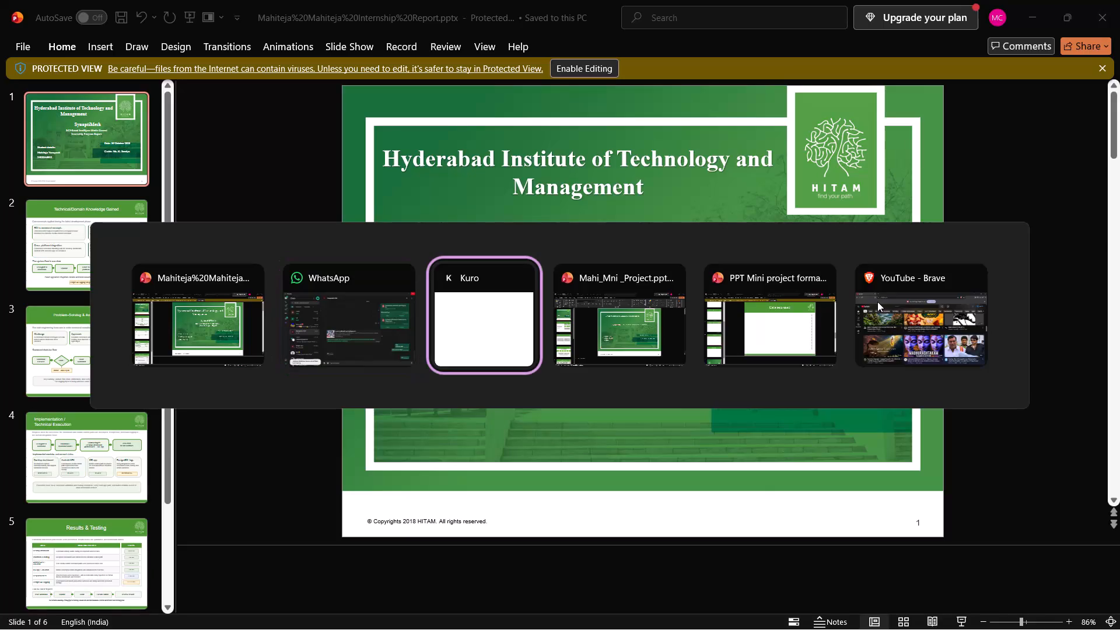
Switch to the PPT Mini project format presentation and close it.
key("alt+Tab")
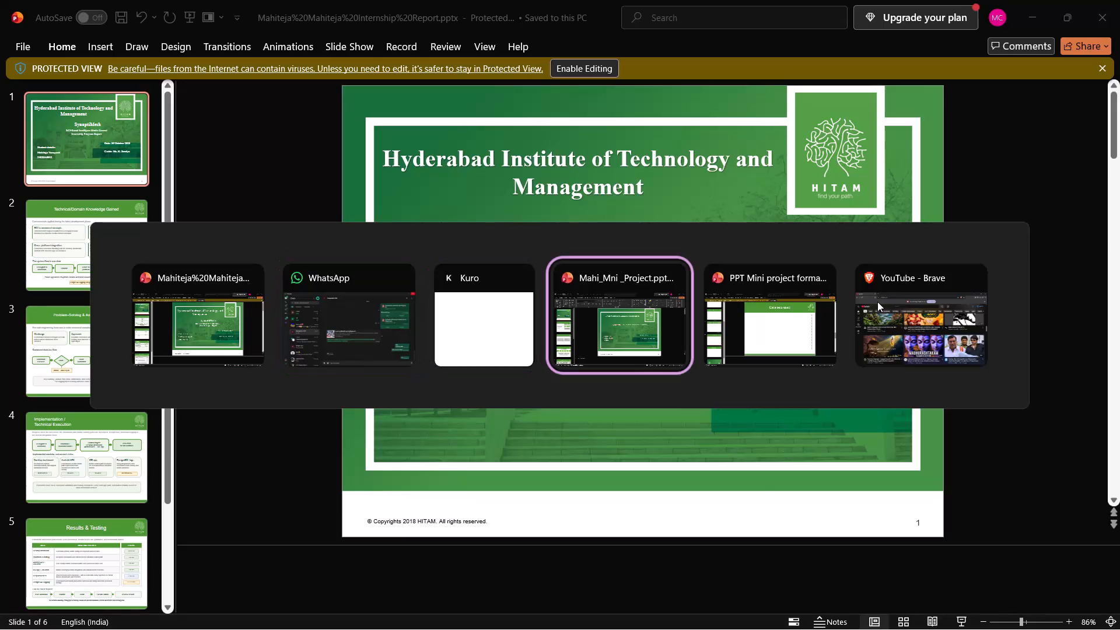
key("alt+Tab")
left_click(1119, 0)
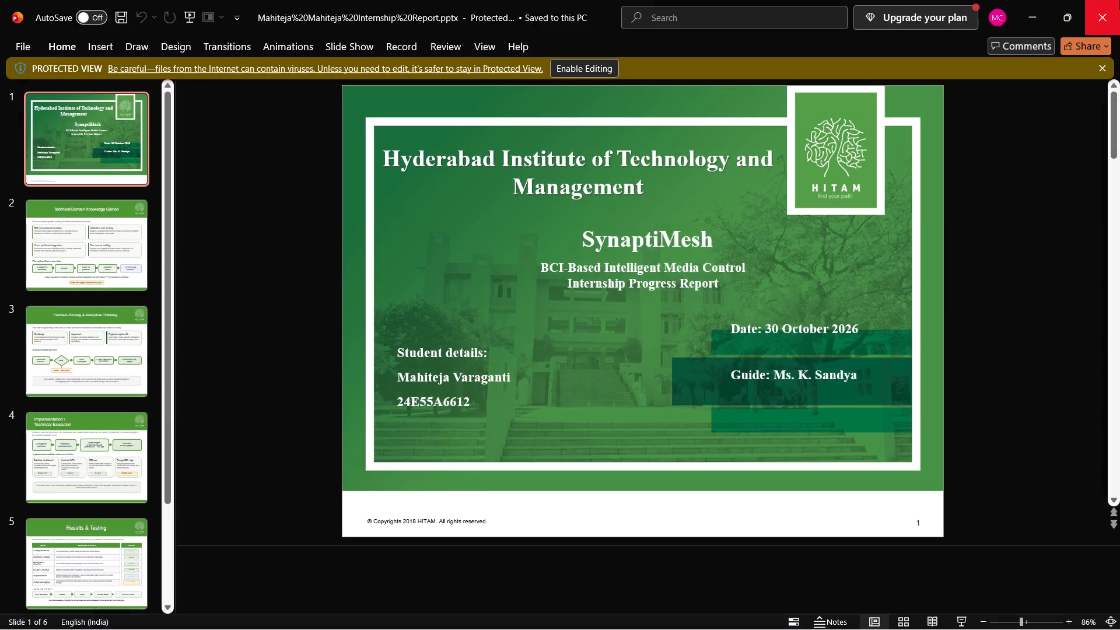
Switch to the Mahi_Mni _Project presentation and close it.
key("alt+Tab")
key("alt+Tab")
key("alt+Tab")
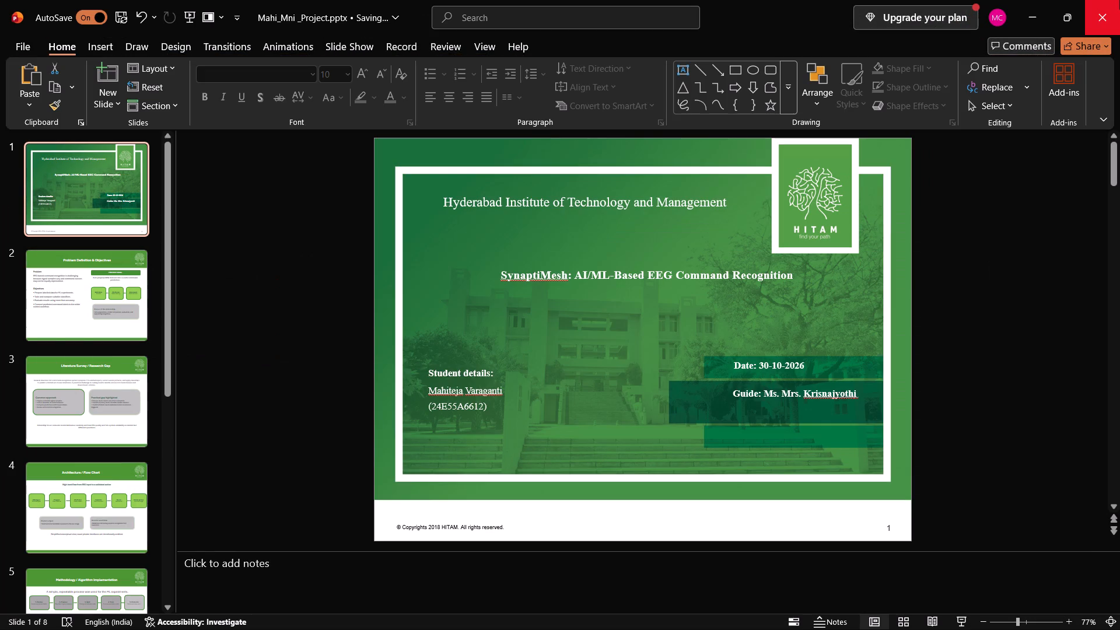
left_click(1119, 0)
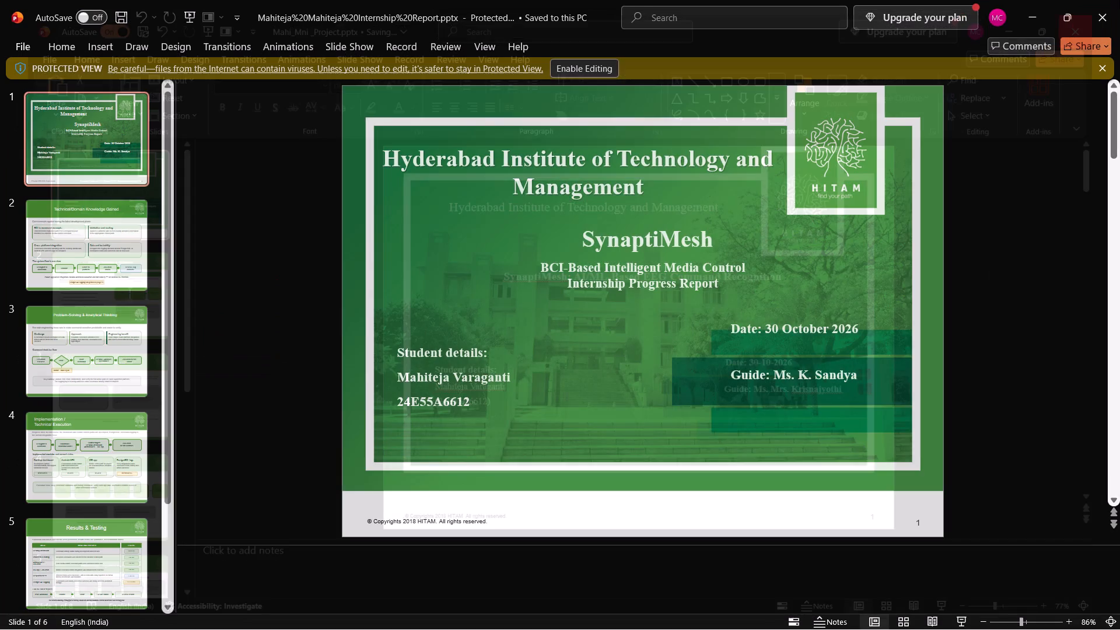